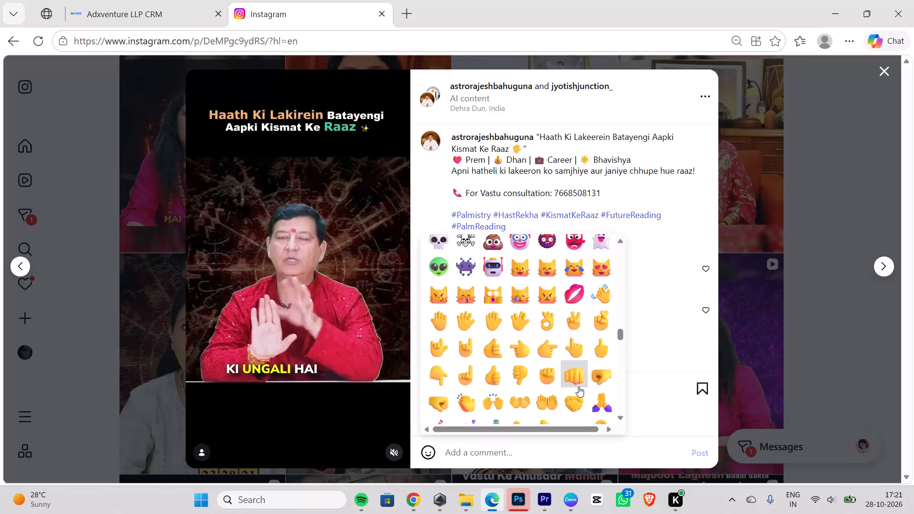
Post a comment with a raised-hands emoji and a clapping emoji on the "Haath Ki Lakirein" reel.
{"action": "left_click", "coordinate": [492, 400]}
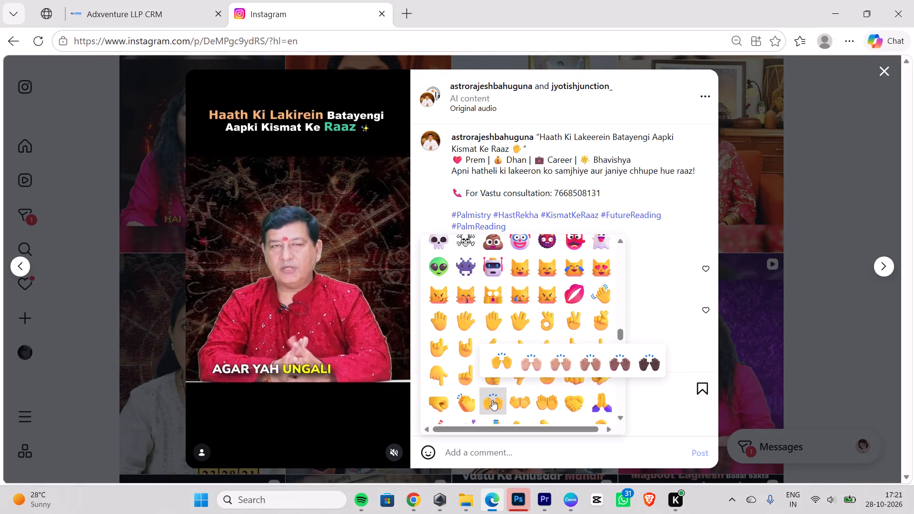
{"action": "left_click", "coordinate": [503, 365]}
{"action": "left_click", "coordinate": [469, 400]}
{"action": "left_click", "coordinate": [471, 355]}
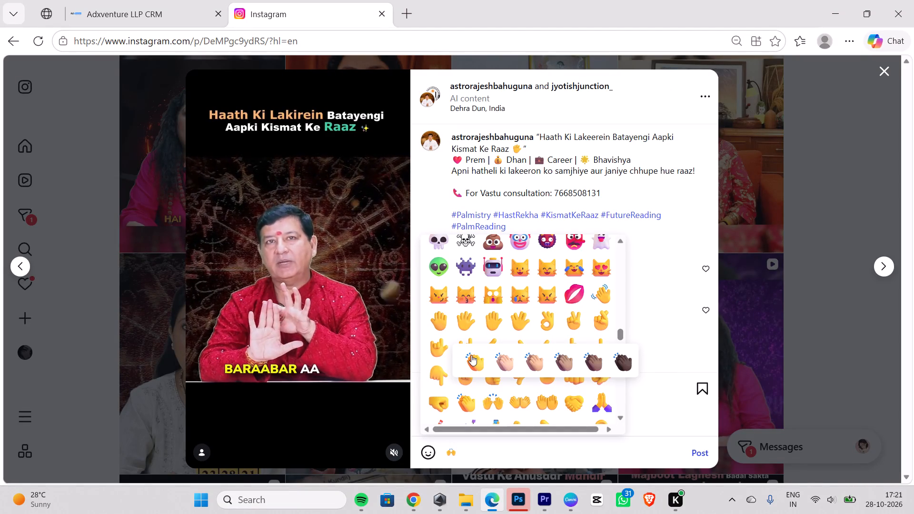
{"action": "left_click", "coordinate": [694, 453]}
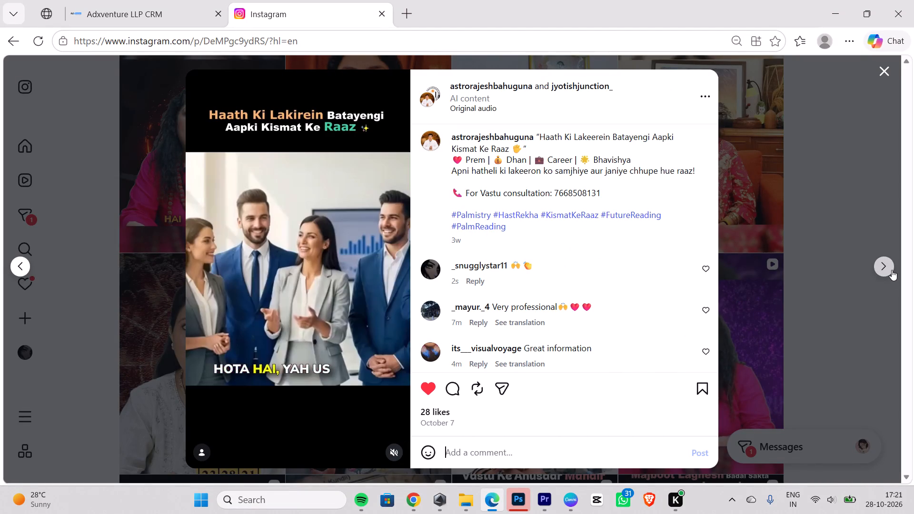
Advance to the following reel, "Ghar mein baar-baar bimari", like it and comment with two clapping emojis.
{"action": "left_click", "coordinate": [892, 270]}
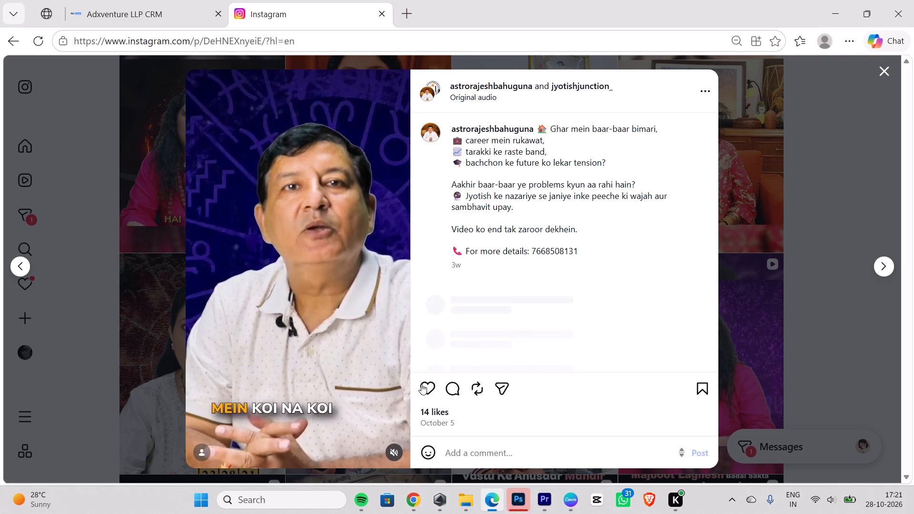
{"action": "left_click", "coordinate": [421, 384]}
{"action": "scroll", "coordinate": [566, 283], "scroll_direction": "down", "scroll_amount": 4}
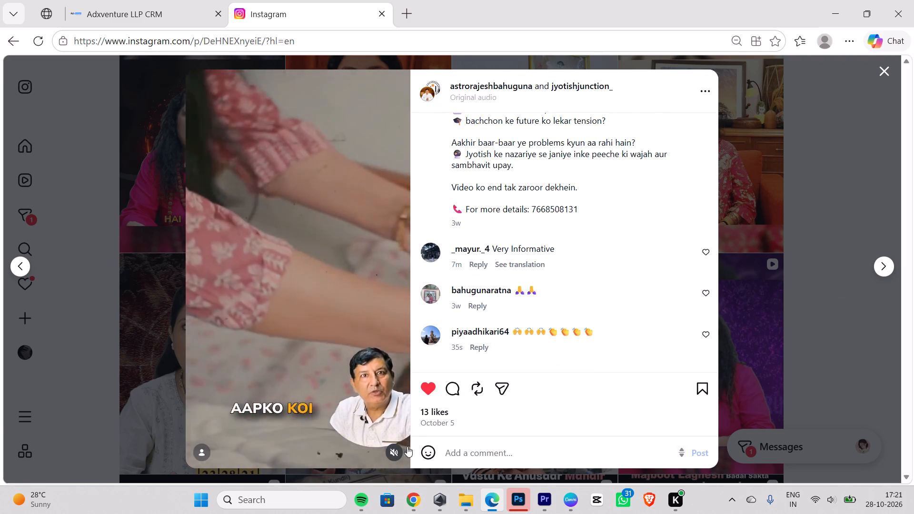
{"action": "left_click", "coordinate": [435, 454]}
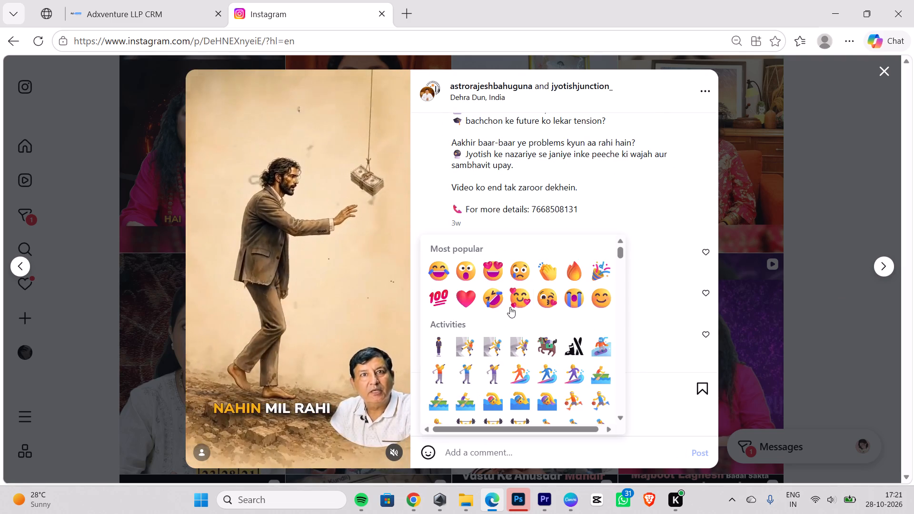
{"action": "left_click", "coordinate": [552, 278]}
{"action": "left_click", "coordinate": [553, 237]}
{"action": "left_click", "coordinate": [551, 274]}
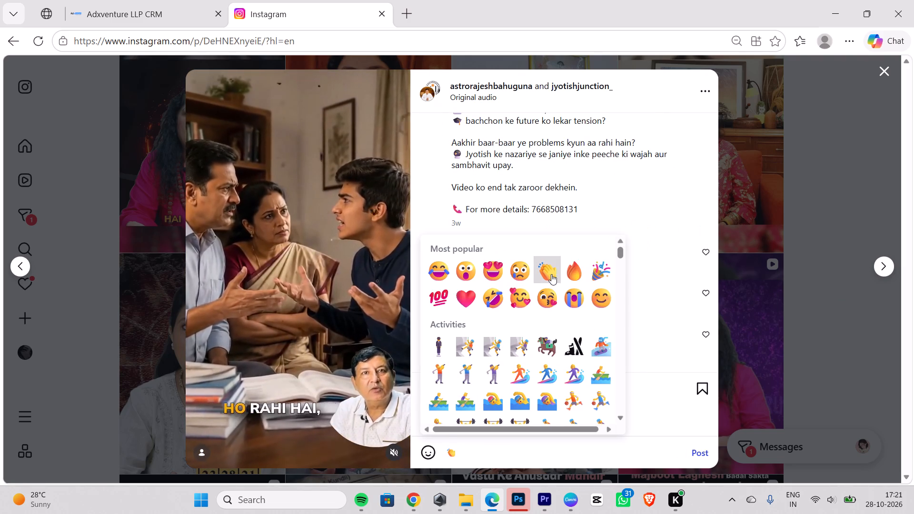
{"action": "left_click", "coordinate": [551, 233]}
{"action": "left_click", "coordinate": [693, 450]}
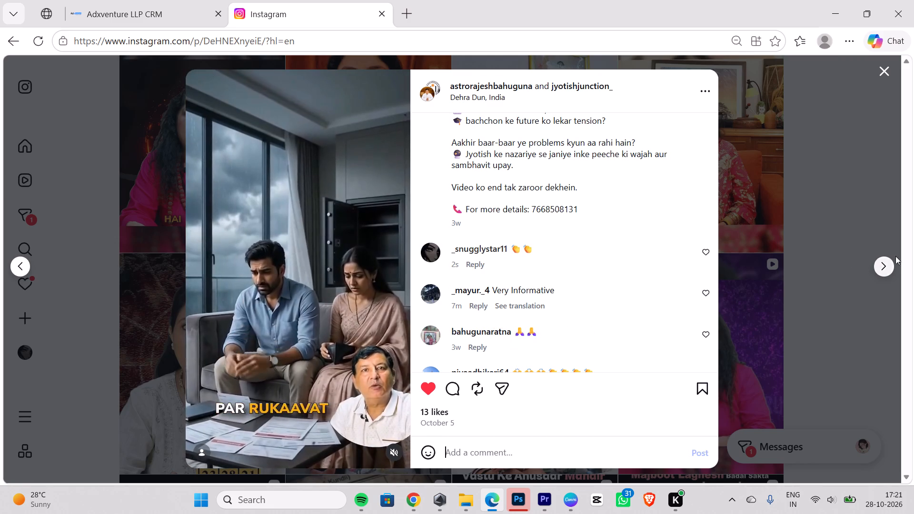
Advance to the "Vastu Ke Anusaar Mandir" reel, like it and comment with three clapping emojis.
{"action": "left_click", "coordinate": [888, 266]}
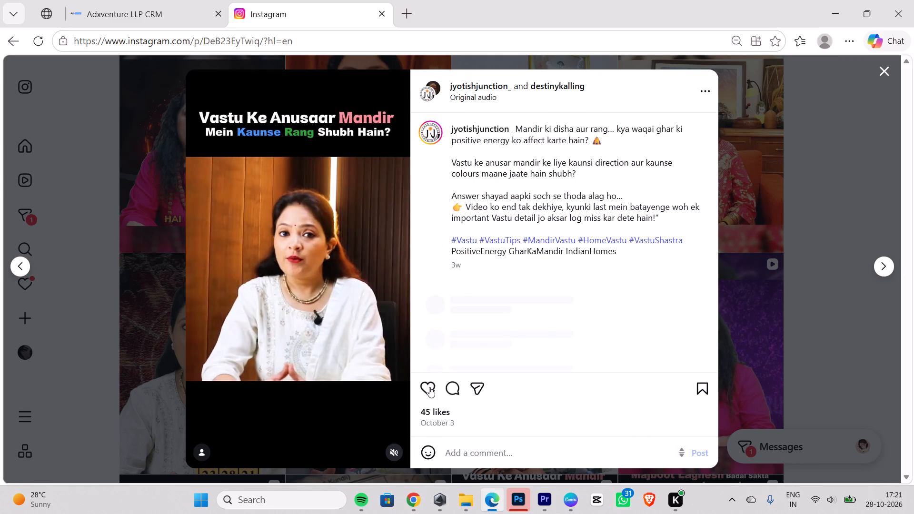
{"action": "left_click", "coordinate": [429, 387]}
{"action": "scroll", "coordinate": [585, 307], "scroll_direction": "down", "scroll_amount": 1}
{"action": "left_click", "coordinate": [430, 451]}
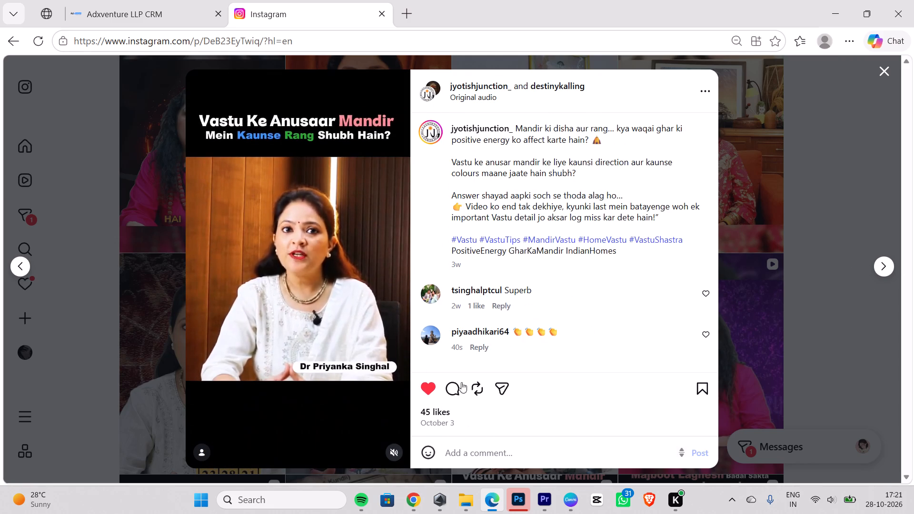
{"action": "left_click", "coordinate": [542, 271]}
{"action": "left_click", "coordinate": [555, 235]}
{"action": "left_click", "coordinate": [549, 281]}
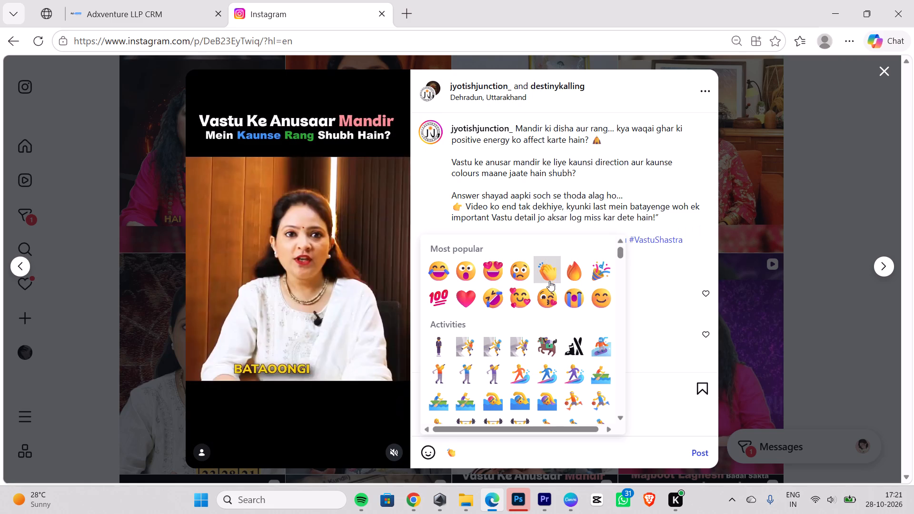
{"action": "left_click", "coordinate": [548, 231]}
{"action": "left_click", "coordinate": [546, 272]}
{"action": "left_click", "coordinate": [549, 228]}
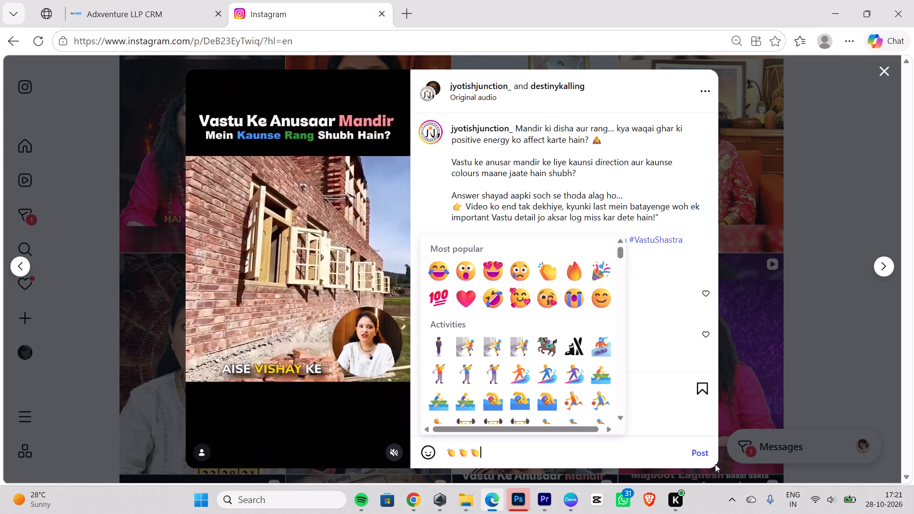
{"action": "left_click", "coordinate": [702, 455]}
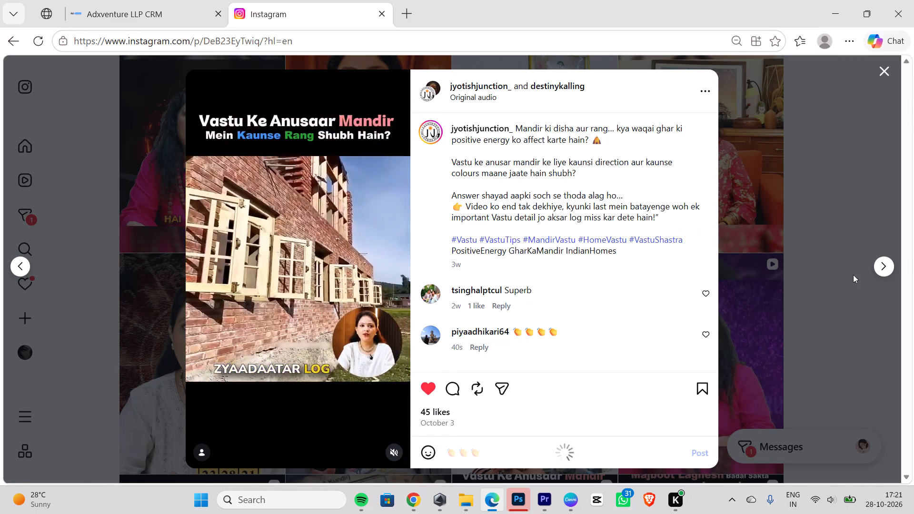
Advance to the "Majboot Lagnesh" reel, like it and comment with two clapping emojis.
{"action": "left_click", "coordinate": [889, 264]}
{"action": "left_click", "coordinate": [433, 389]}
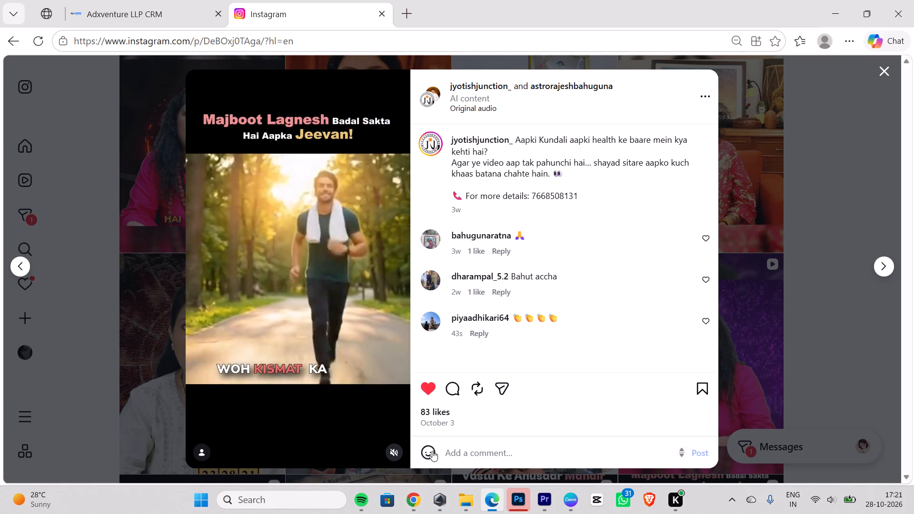
{"action": "left_click", "coordinate": [430, 454]}
{"action": "left_click", "coordinate": [542, 277]}
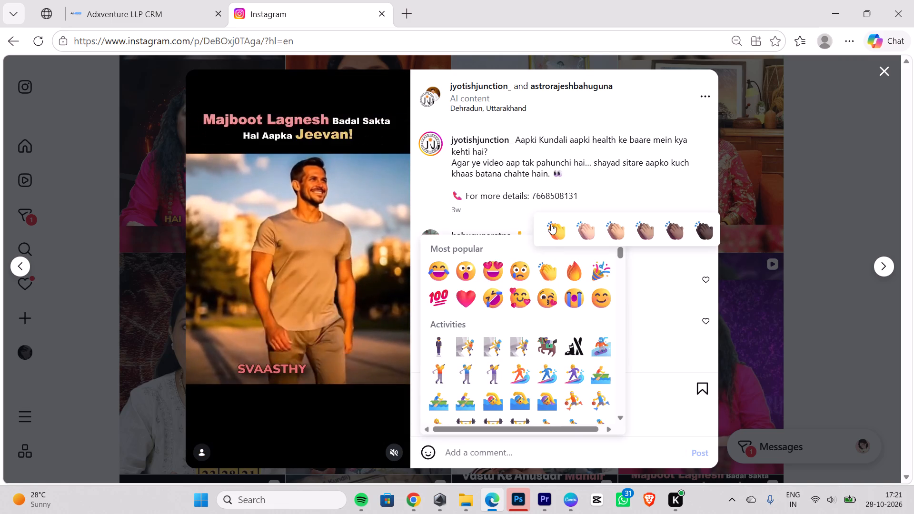
{"action": "left_click", "coordinate": [551, 224]}
{"action": "left_click", "coordinate": [548, 268]}
{"action": "left_click", "coordinate": [549, 226]}
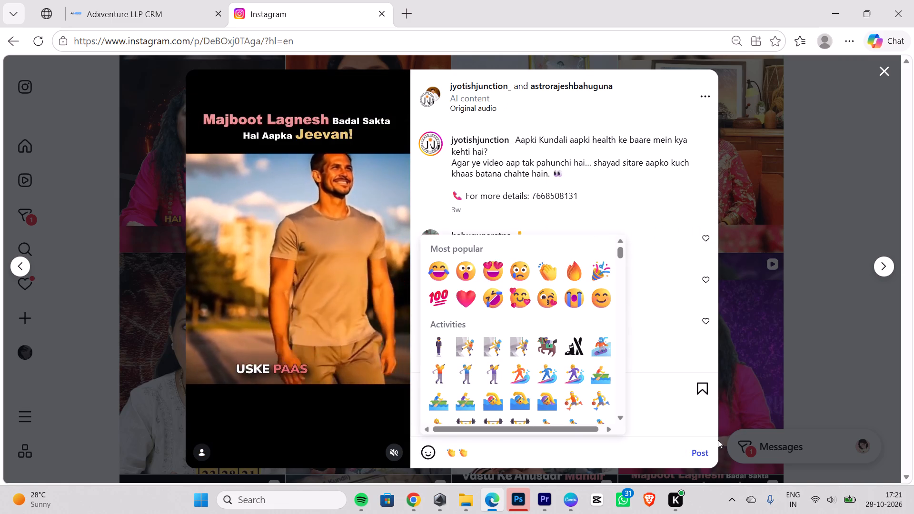
{"action": "left_click", "coordinate": [706, 454]}
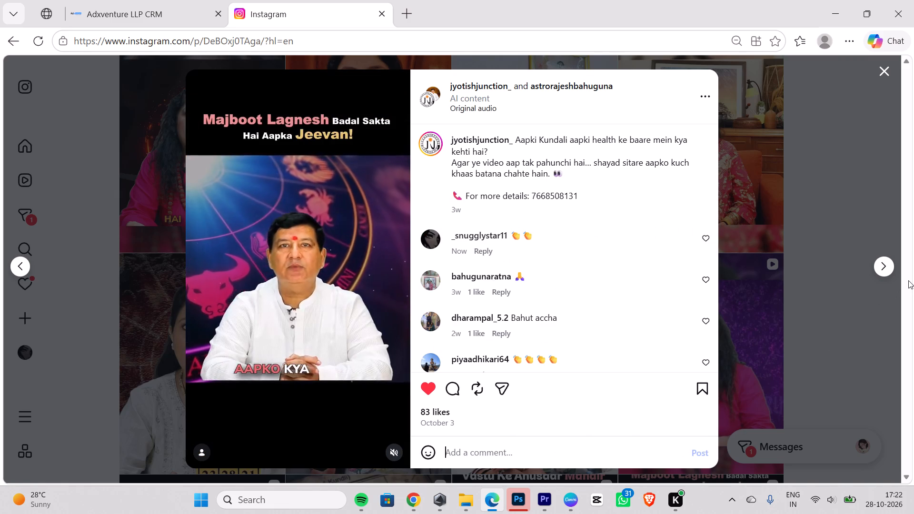
Advance to the "Sunday Hai Growth Ka Din" reel, like it and activate its comment field.
{"action": "left_click", "coordinate": [892, 272]}
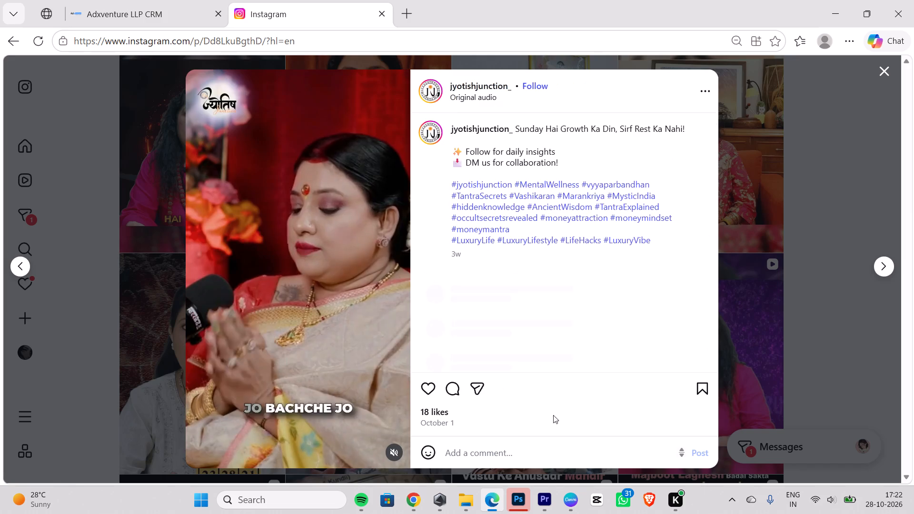
{"action": "left_click", "coordinate": [433, 390]}
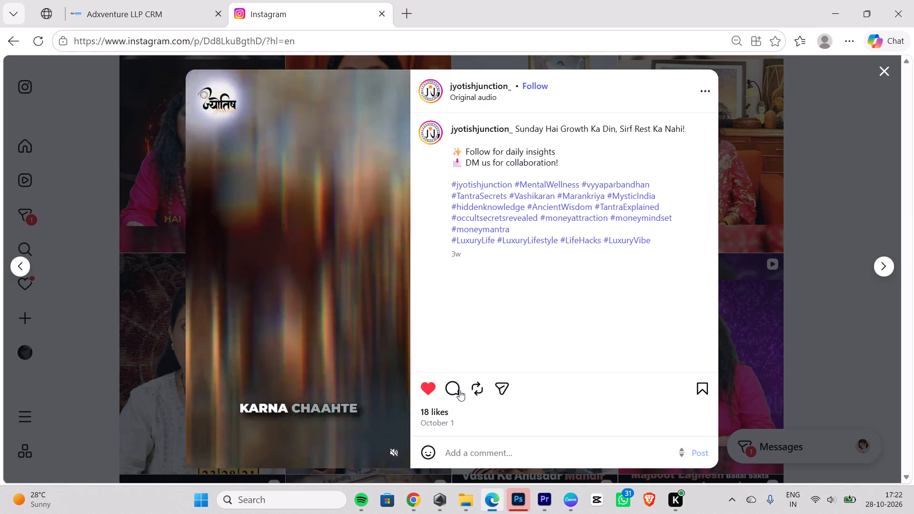
{"action": "left_click", "coordinate": [459, 390]}
{"action": "left_click", "coordinate": [455, 386]}
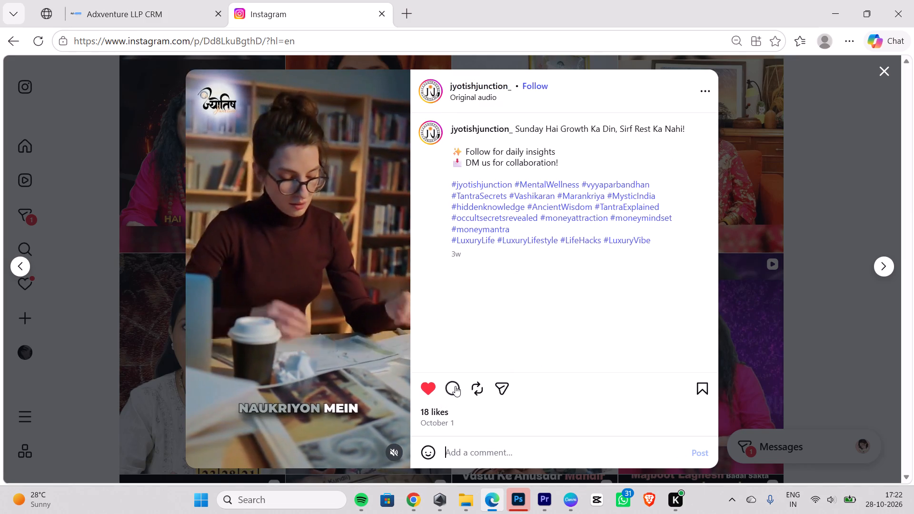
Advance to the "Haath Mein Trishul Ka Nishan" reel, try to like it and close the post view.
{"action": "left_click", "coordinate": [887, 261]}
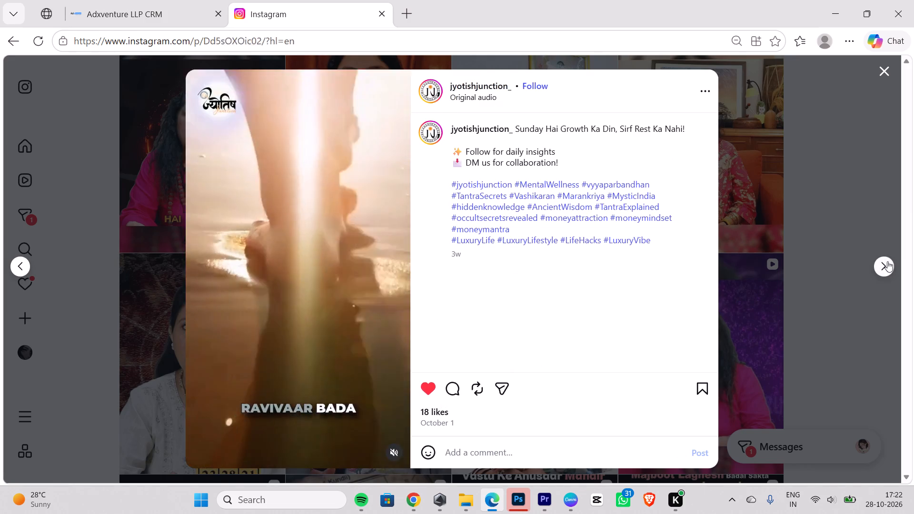
{"action": "left_click", "coordinate": [429, 389]}
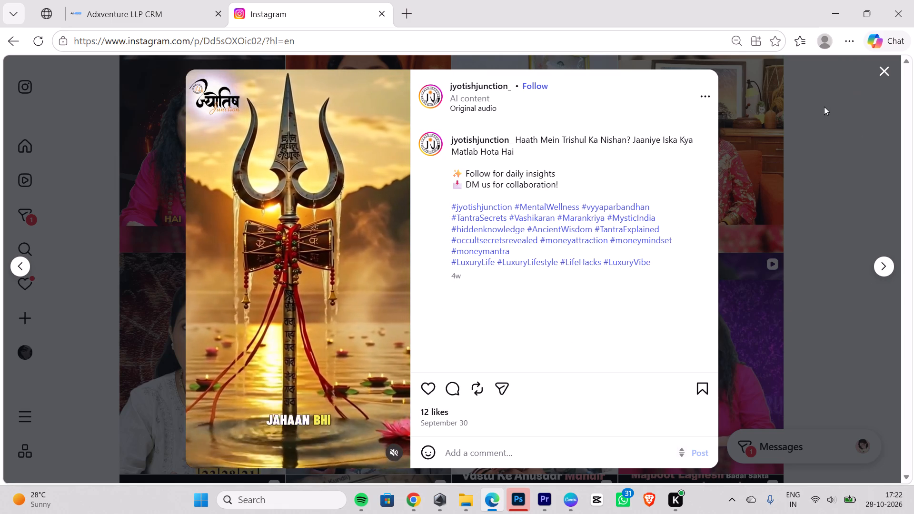
{"action": "left_click", "coordinate": [888, 75]}
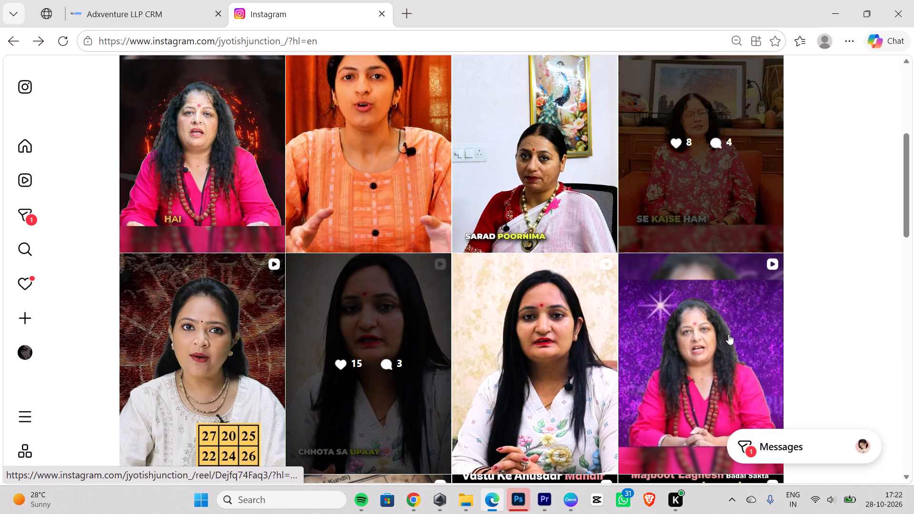
Browse further down the jyotishjunction_ post grid, checking the comments on the "Ghar mein baar-baar bimari" reel.
{"action": "scroll", "coordinate": [217, 331], "scroll_direction": "down", "scroll_amount": 3}
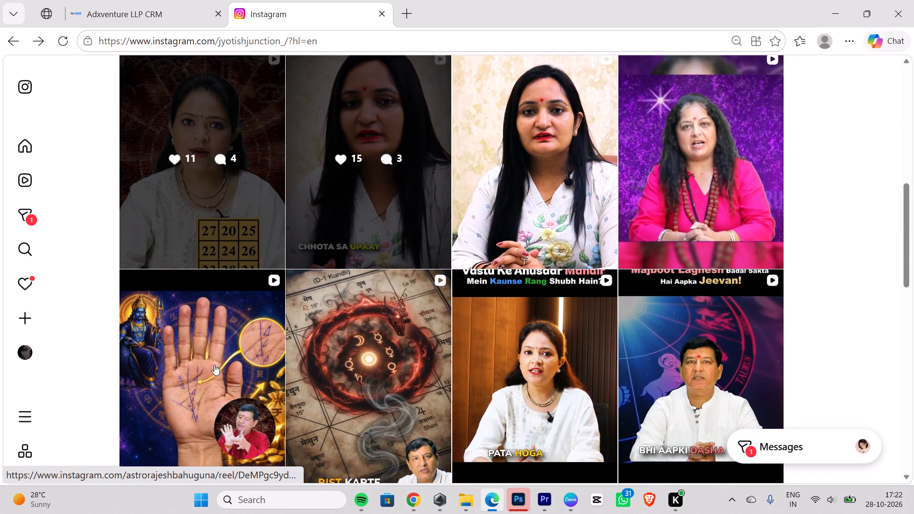
{"action": "scroll", "coordinate": [228, 349], "scroll_direction": "down", "scroll_amount": 3}
{"action": "left_click", "coordinate": [372, 215]}
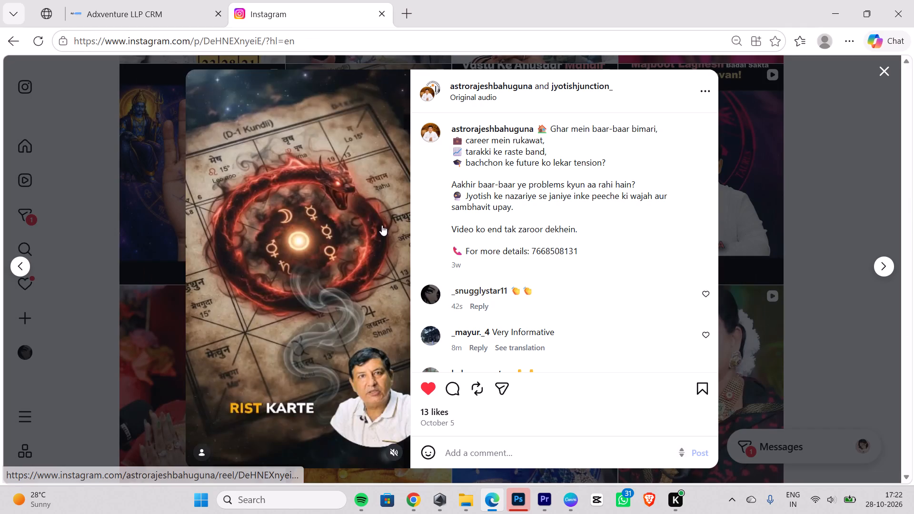
{"action": "left_click", "coordinate": [881, 74]}
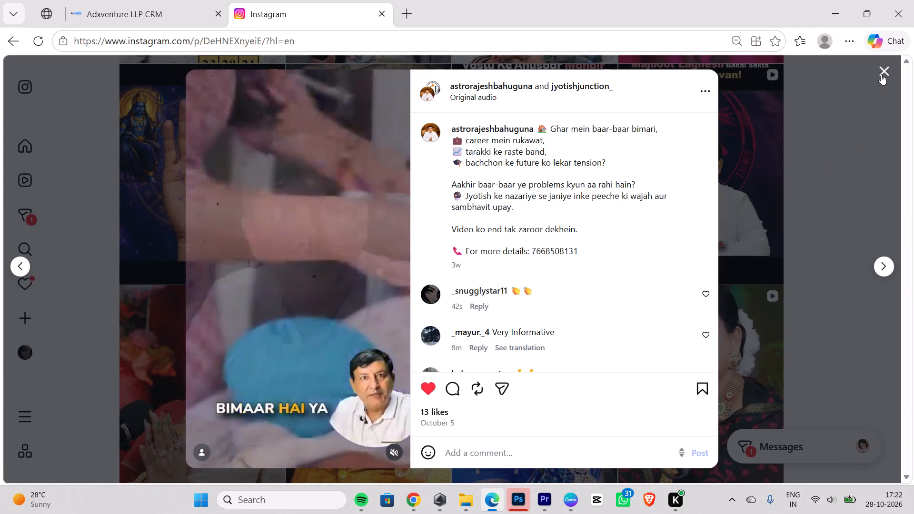
{"action": "scroll", "coordinate": [636, 246], "scroll_direction": "down", "scroll_amount": 2}
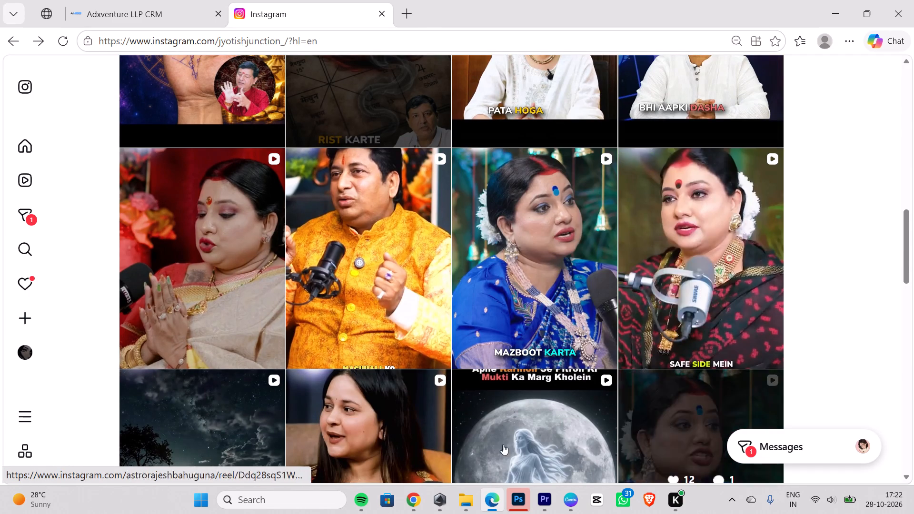
Check the Instagram notifications and close them.
{"action": "left_click", "coordinate": [37, 279]}
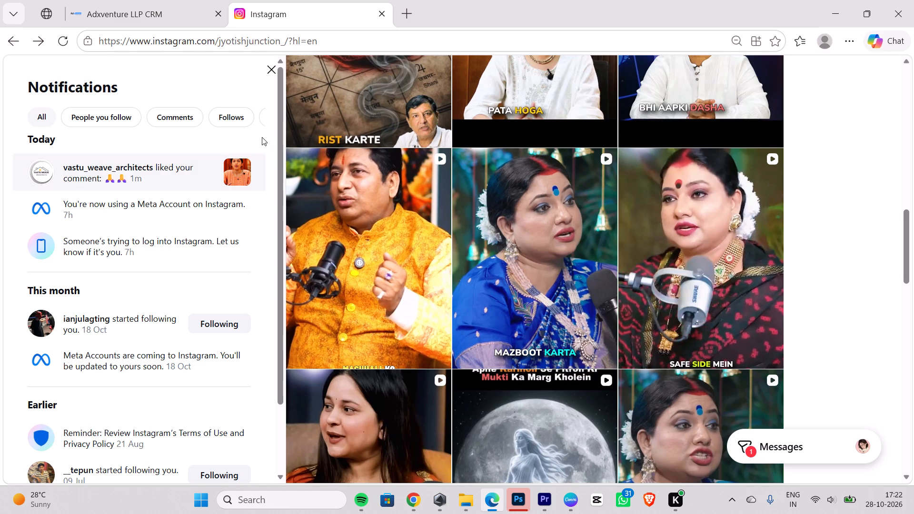
{"action": "left_click", "coordinate": [272, 69]}
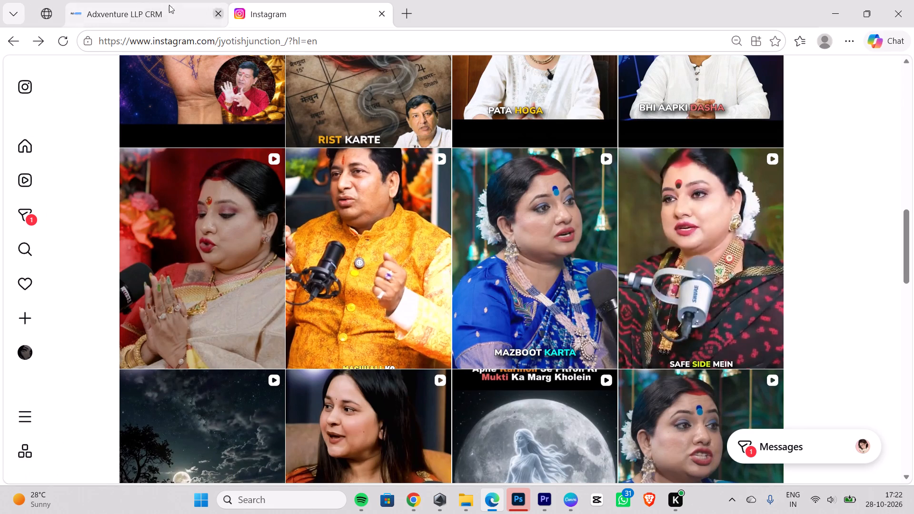
Check the workday progress on the Adxventure LLP CRM dashboard.
{"action": "left_click", "coordinate": [138, 1]}
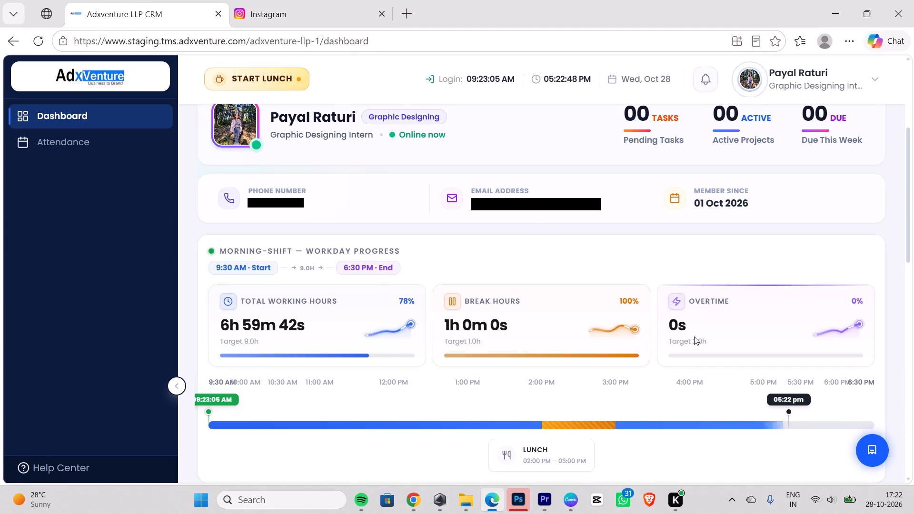
Switch to the adx_venture project in Premiere Pro.
{"action": "left_click", "coordinate": [426, 502]}
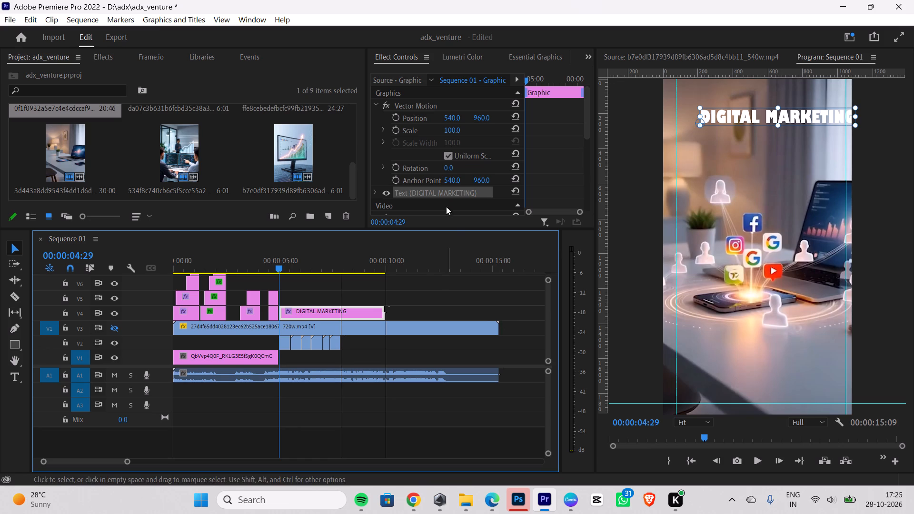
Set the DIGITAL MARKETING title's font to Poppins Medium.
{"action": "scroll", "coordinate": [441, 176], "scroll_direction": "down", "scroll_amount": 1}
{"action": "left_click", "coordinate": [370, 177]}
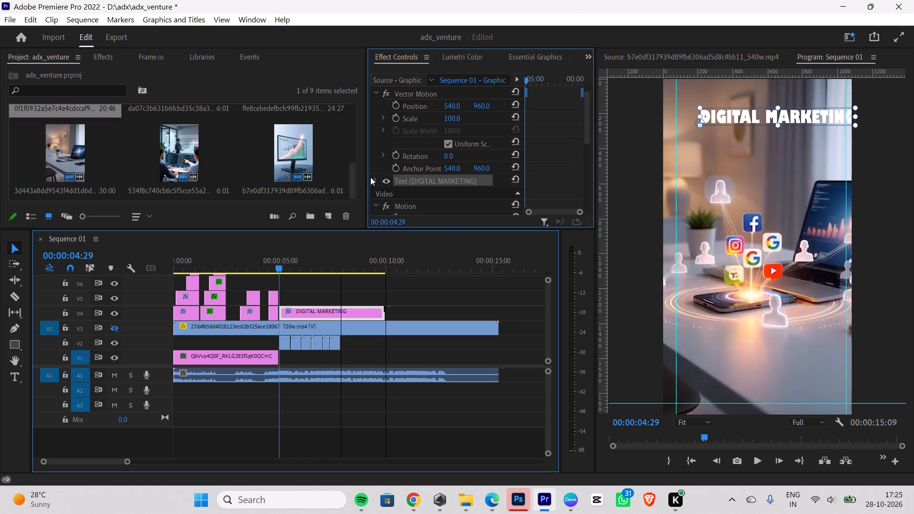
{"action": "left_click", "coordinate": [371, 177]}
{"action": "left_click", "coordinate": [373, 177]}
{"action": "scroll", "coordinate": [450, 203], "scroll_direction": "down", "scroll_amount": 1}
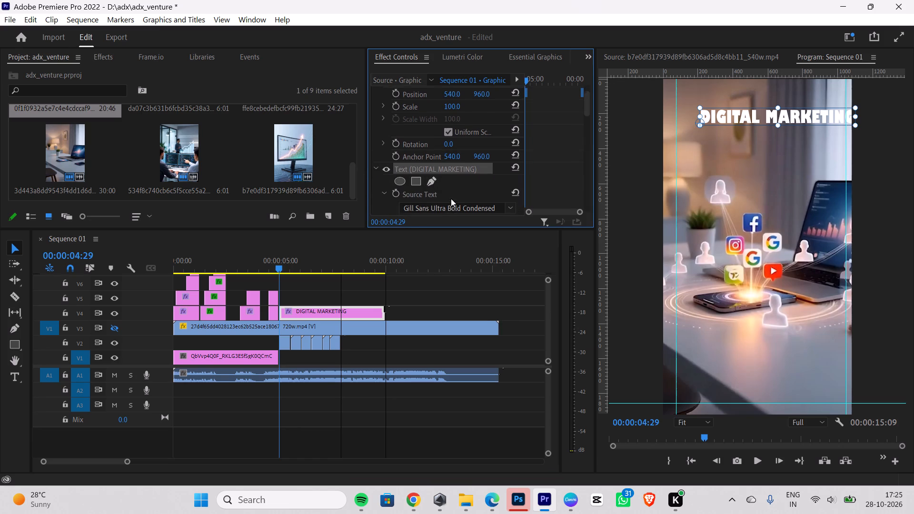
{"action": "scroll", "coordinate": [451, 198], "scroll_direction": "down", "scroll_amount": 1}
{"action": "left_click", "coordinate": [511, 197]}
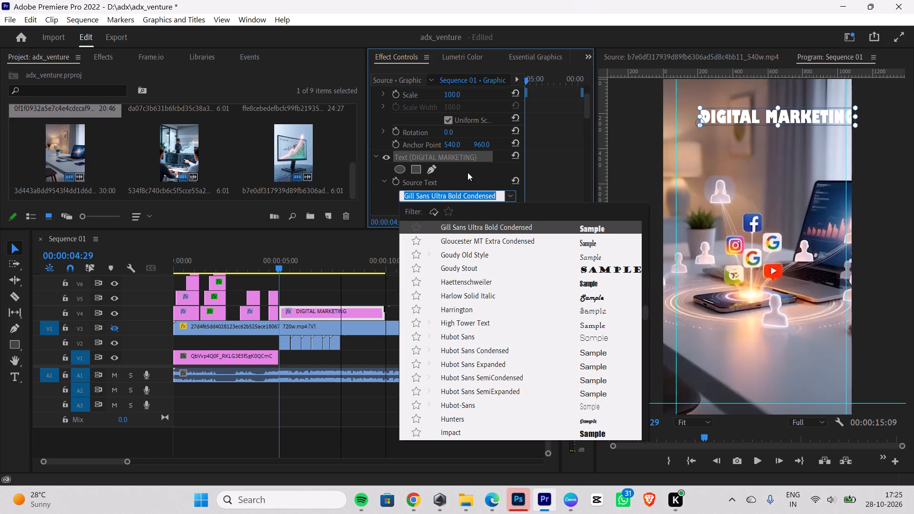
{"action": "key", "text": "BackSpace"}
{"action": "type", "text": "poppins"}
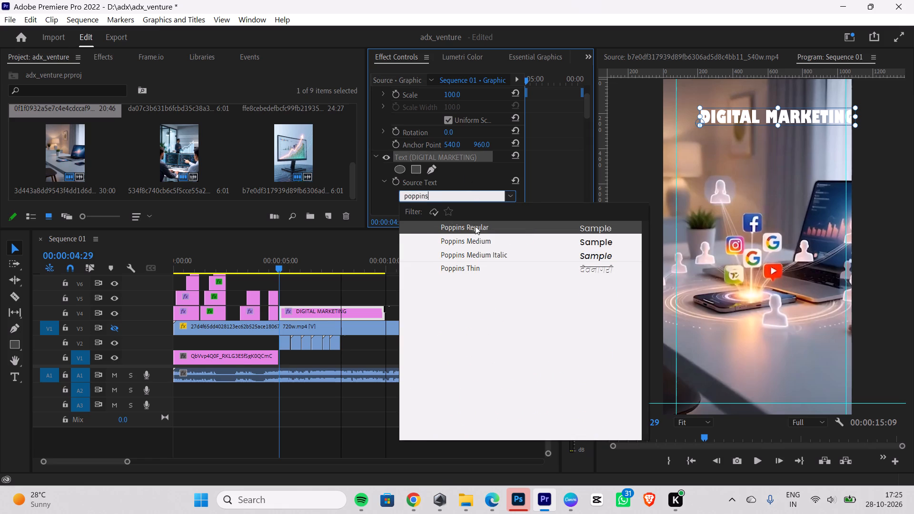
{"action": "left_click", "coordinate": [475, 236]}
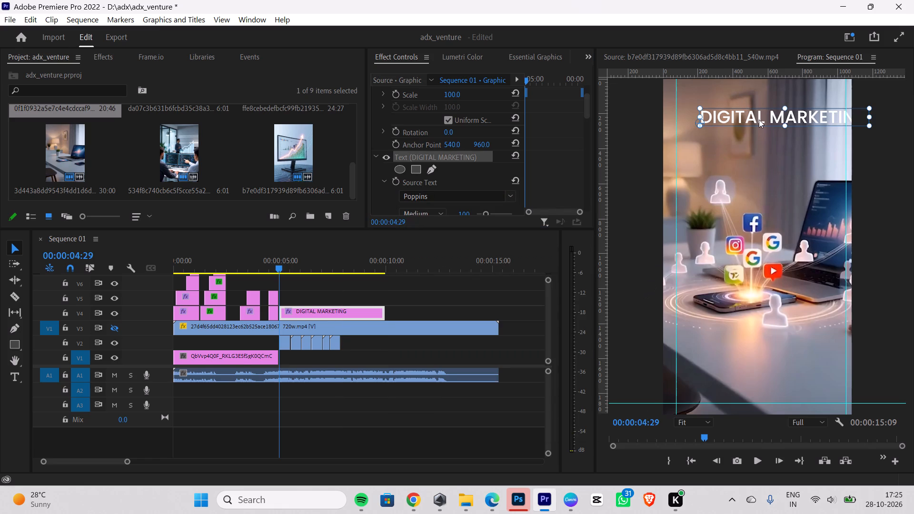
Break the DIGITAL MARKETING title into two lines, centre DIGITAL above MARKETING with leading spaces, and centre the title near the frame's top.
{"action": "left_click_drag", "start_coordinate": [759, 120], "coordinate": [751, 133]}
{"action": "double_click", "coordinate": [762, 128]}
{"action": "double_click", "coordinate": [760, 128]}
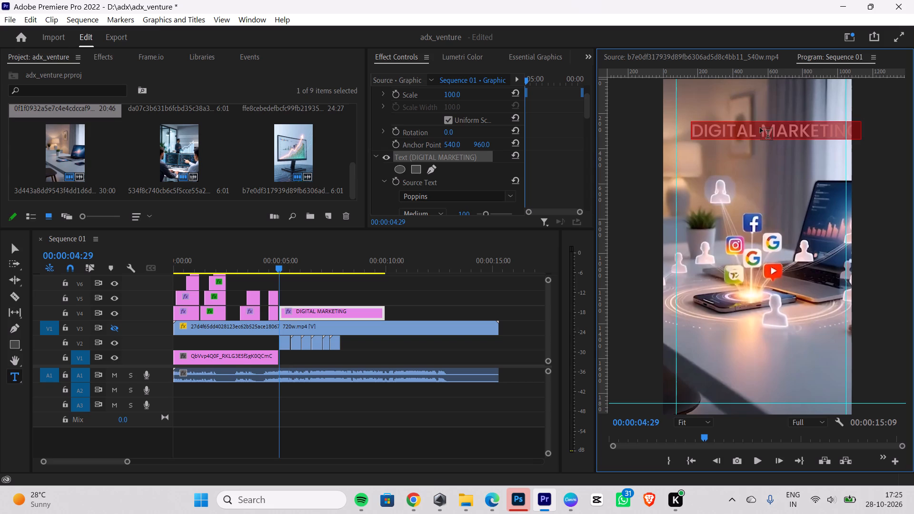
{"action": "left_click", "coordinate": [756, 133]}
{"action": "key", "text": "Return"}
{"action": "left_click", "coordinate": [698, 150]}
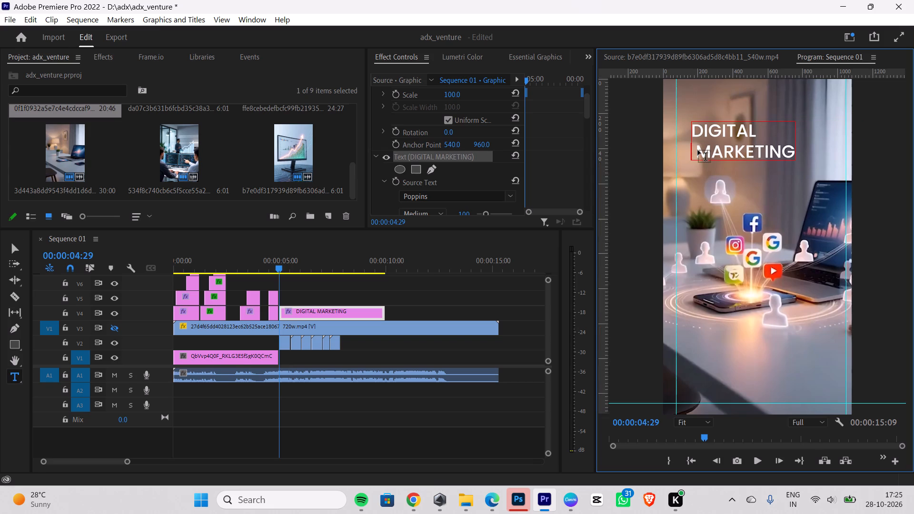
{"action": "key", "text": "BackSpace"}
{"action": "left_click", "coordinate": [695, 128]}
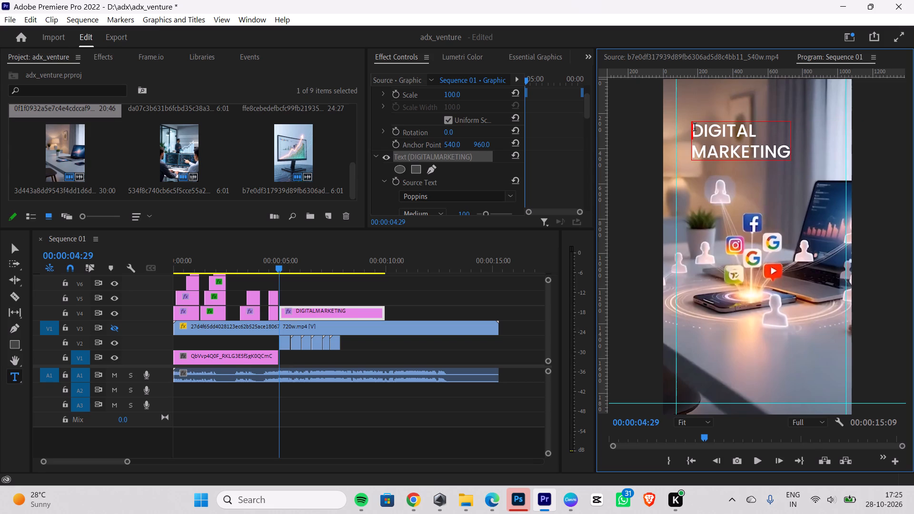
{"action": "key", "text": "space"}
{"action": "key", "text": "space"}
{"action": "key", "text": "space"}
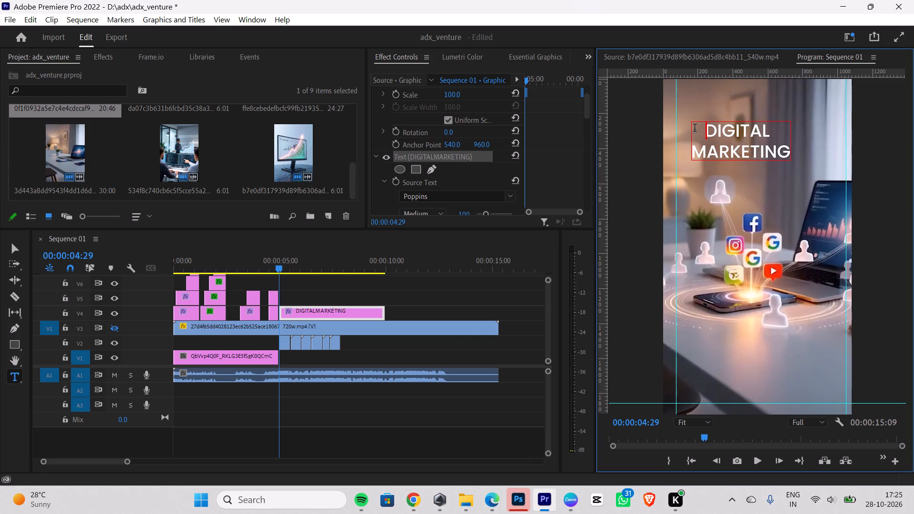
{"action": "left_click", "coordinate": [14, 249]}
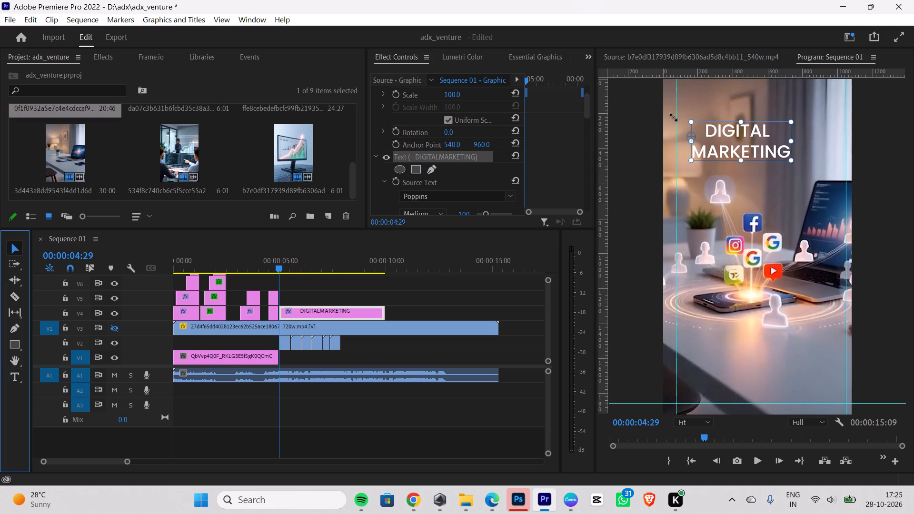
{"action": "left_click_drag", "start_coordinate": [740, 146], "coordinate": [762, 150]}
Tighten the DIGITAL MARKETING title's leading to -25.
{"action": "scroll", "coordinate": [446, 137], "scroll_direction": "down", "scroll_amount": 6}
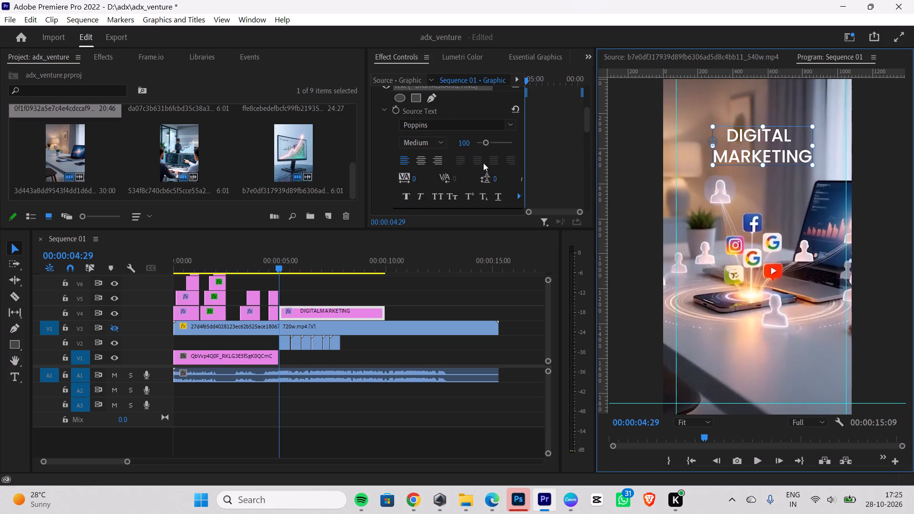
{"action": "left_click_drag", "start_coordinate": [496, 182], "coordinate": [469, 178]}
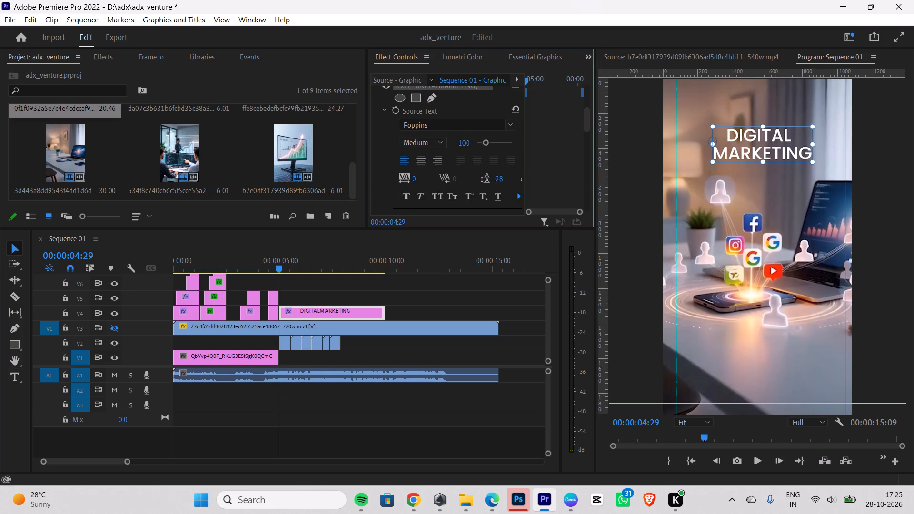
{"action": "left_click_drag", "start_coordinate": [469, 178], "coordinate": [470, 174]}
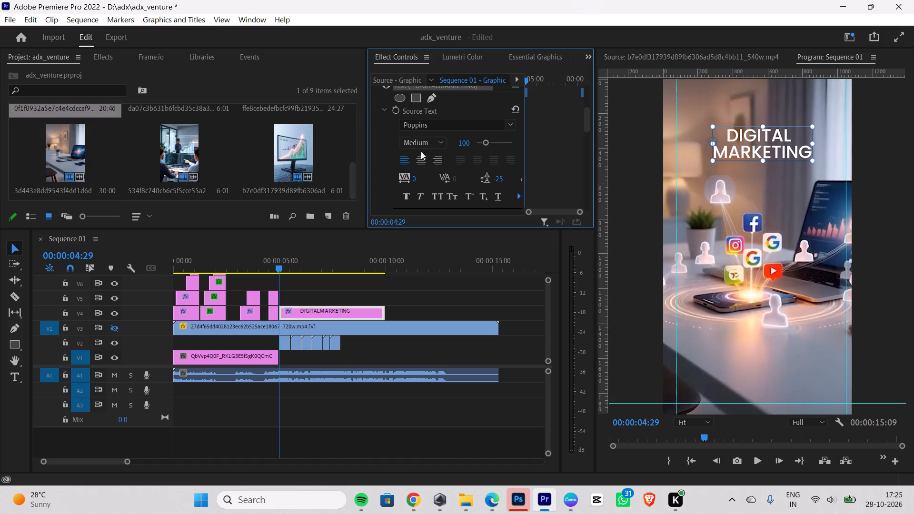
Set the DIGITAL MARKETING title's font to Tahoma Bold and recentre the title horizontally in the frame.
{"action": "left_click", "coordinate": [437, 140]}
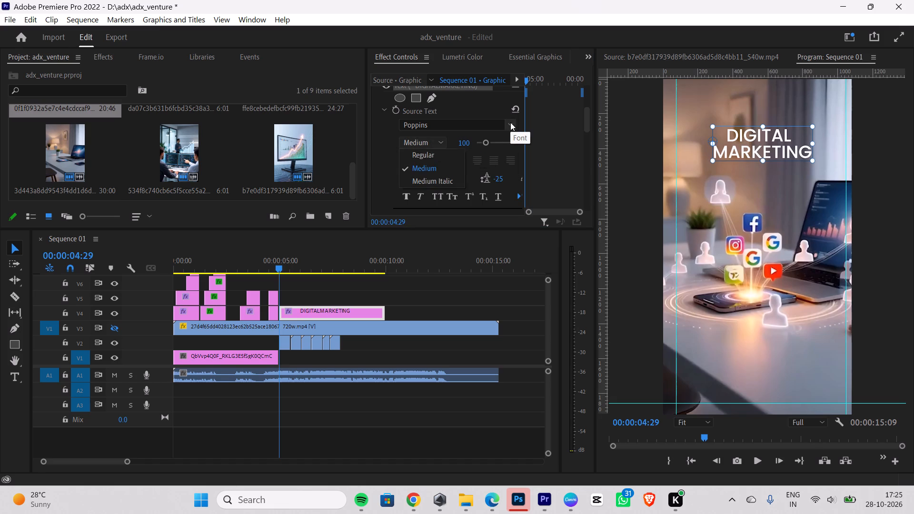
{"action": "left_click", "coordinate": [510, 122]}
{"action": "key", "text": "BackSpace"}
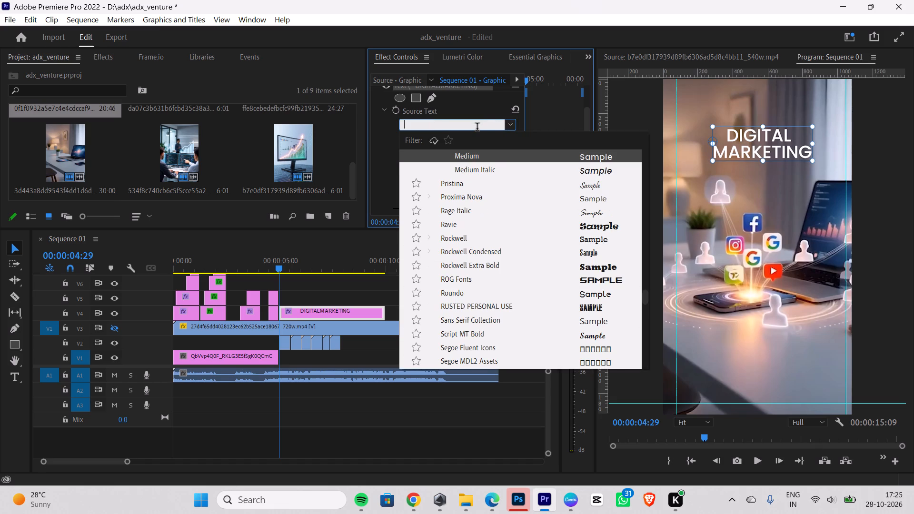
{"action": "type", "text": "ta"}
{"action": "key", "text": "h"}
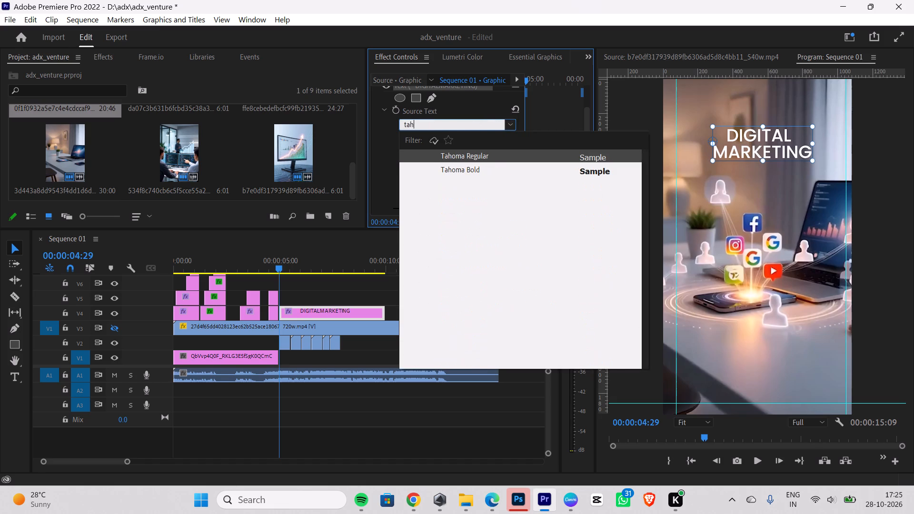
{"action": "left_click", "coordinate": [502, 168]}
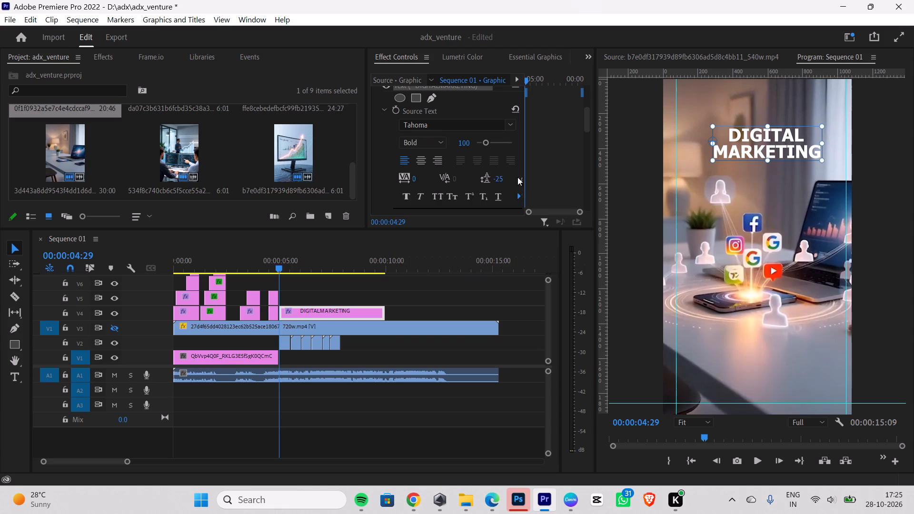
{"action": "left_click", "coordinate": [793, 187]}
{"action": "left_click_drag", "start_coordinate": [767, 146], "coordinate": [760, 146]}
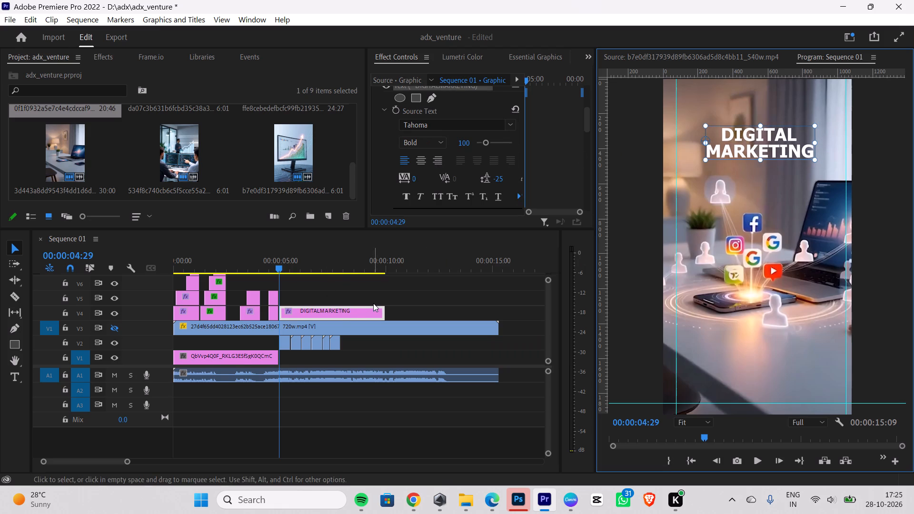
Trim the end of the DIGITAL MARKETING title on V4 to match the first service clip on V2.
{"action": "left_click_drag", "start_coordinate": [384, 310], "coordinate": [293, 310]}
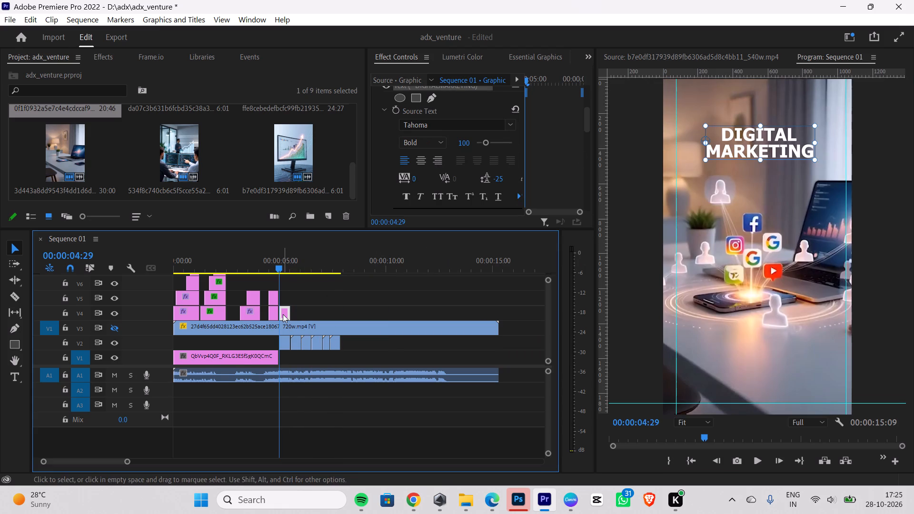
Duplicate the trimmed DIGITAL MARKETING title directly after the original on V4, over the second service clip.
{"action": "left_click", "coordinate": [283, 314]}
{"action": "key", "text": "ctrl+c"}
{"action": "key", "text": "ctrl+v"}
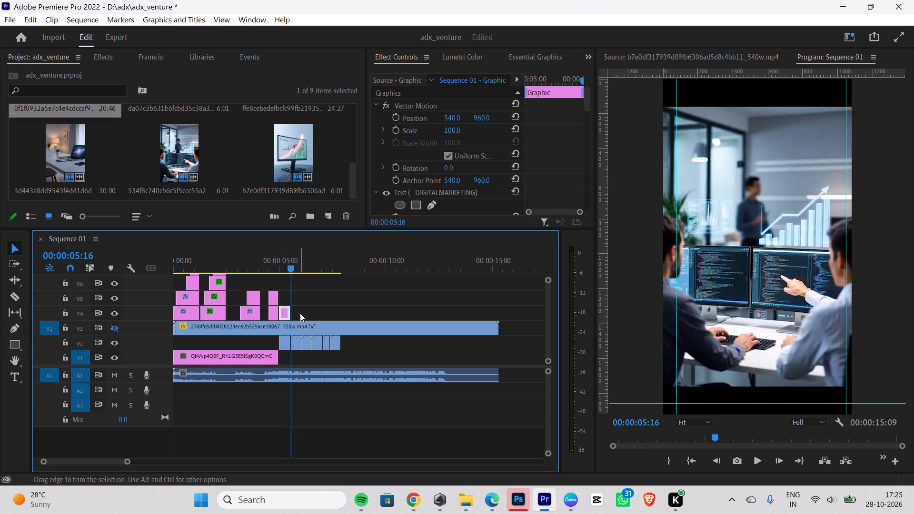
{"action": "key", "text": "ctrl+v"}
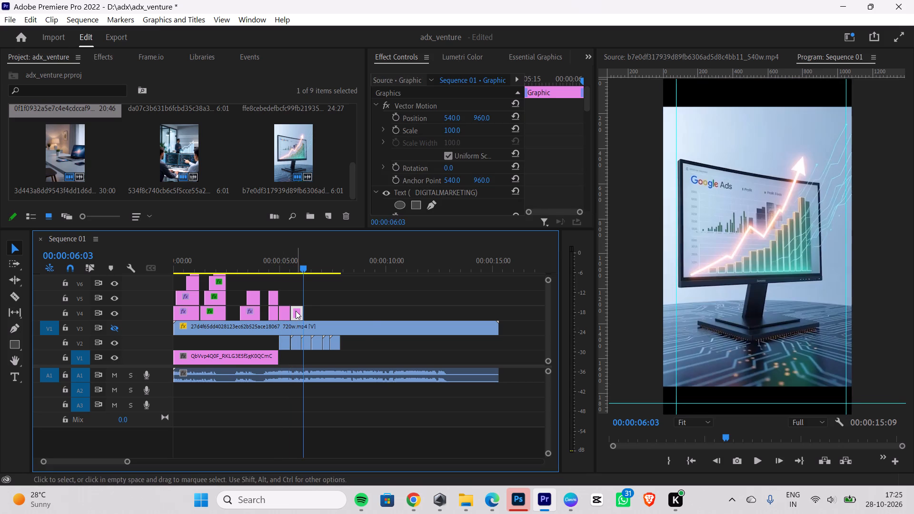
{"action": "left_click", "coordinate": [297, 309]}
Replace the duplicated title's text with WEB DEVLOPMENT on two lines and centre WEB above the second line with leading spaces.
{"action": "left_click", "coordinate": [306, 259]}
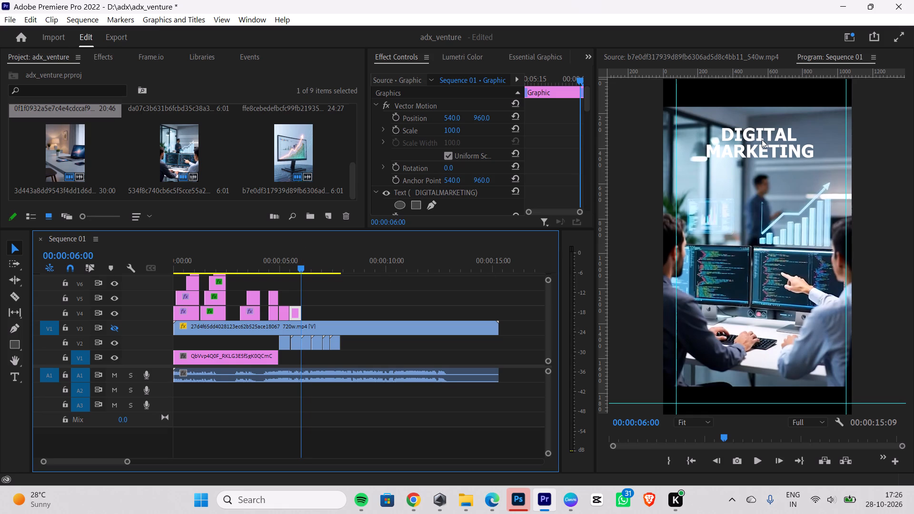
{"action": "double_click", "coordinate": [762, 139]}
{"action": "key", "text": "BackSpace"}
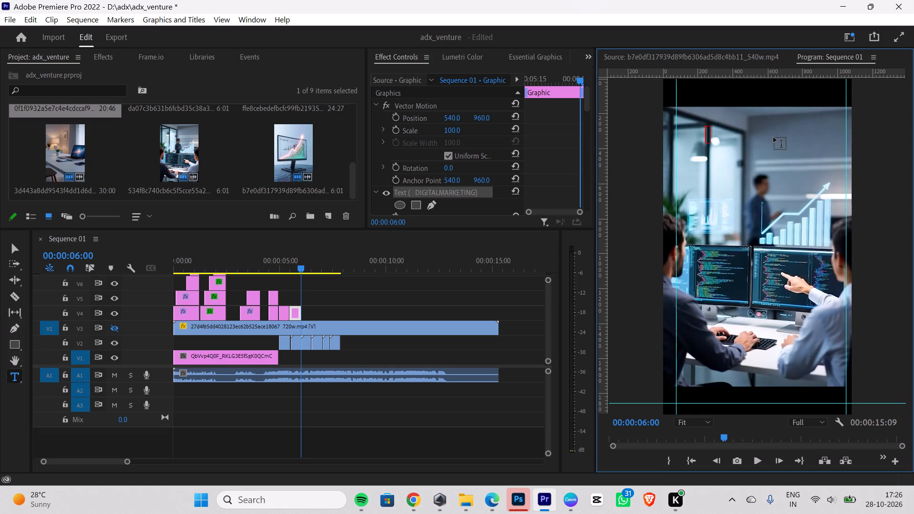
{"action": "type", "text": "WEB DEVLOPMENT"}
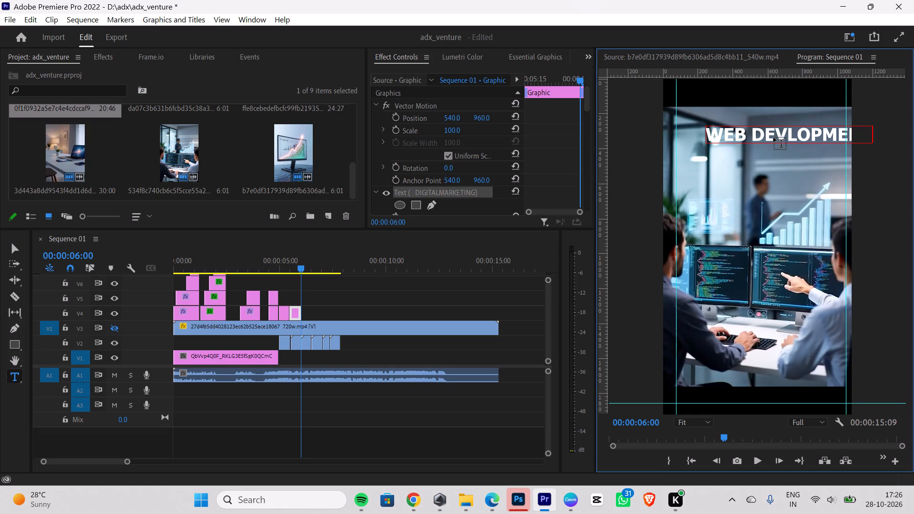
{"action": "left_click", "coordinate": [750, 136]}
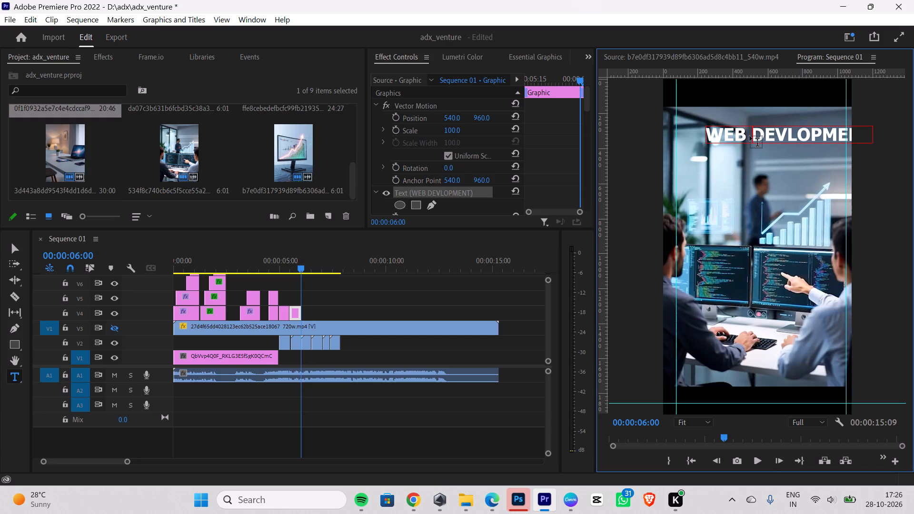
{"action": "key", "text": "Return"}
{"action": "left_click", "coordinate": [706, 133]}
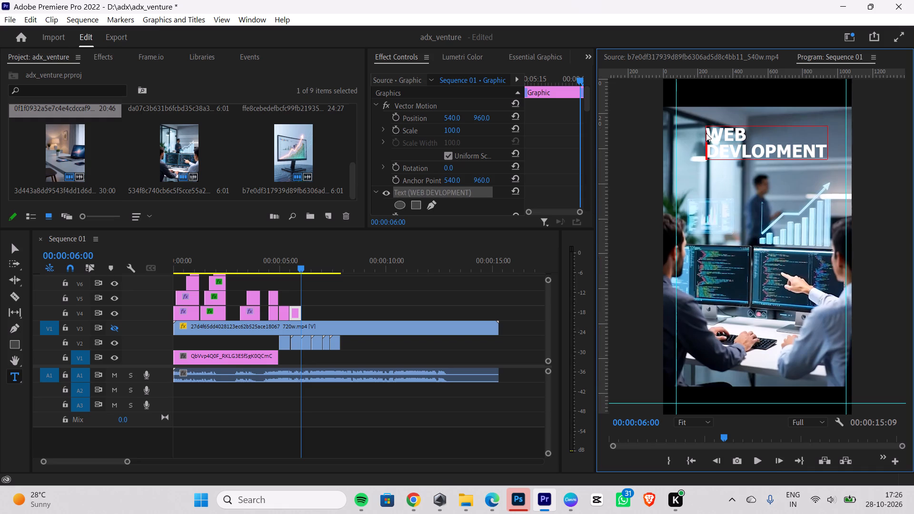
{"action": "key", "text": "space"}
{"action": "key", "text": "space"}
{"action": "key", "text": "space"}
{"action": "key", "text": "space"}
{"action": "key", "text": "space"}
{"action": "key", "text": "space"}
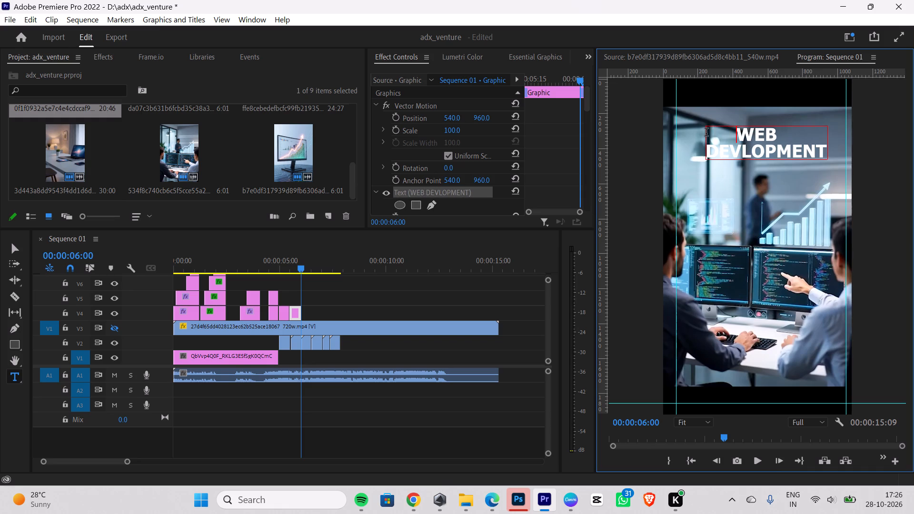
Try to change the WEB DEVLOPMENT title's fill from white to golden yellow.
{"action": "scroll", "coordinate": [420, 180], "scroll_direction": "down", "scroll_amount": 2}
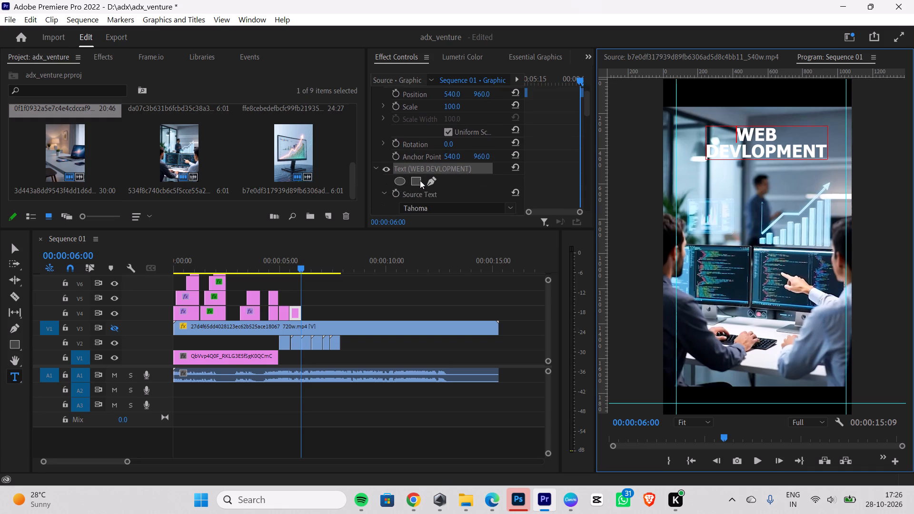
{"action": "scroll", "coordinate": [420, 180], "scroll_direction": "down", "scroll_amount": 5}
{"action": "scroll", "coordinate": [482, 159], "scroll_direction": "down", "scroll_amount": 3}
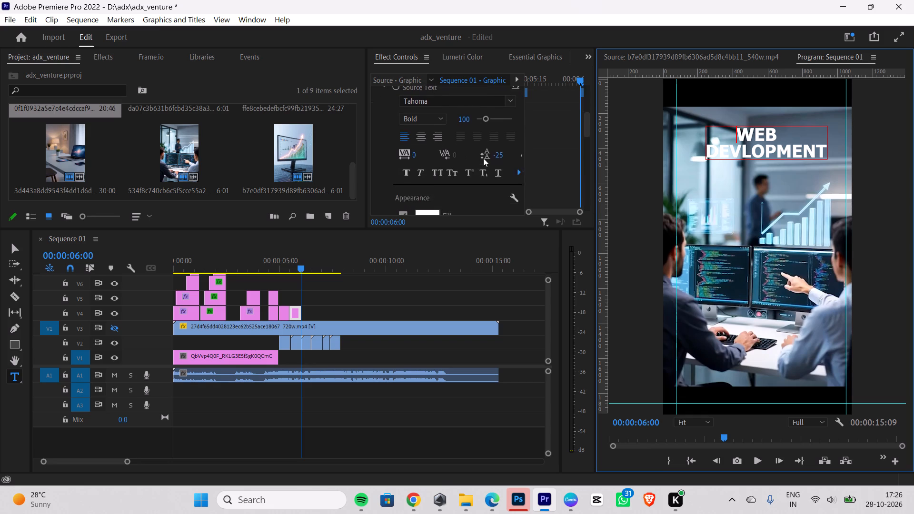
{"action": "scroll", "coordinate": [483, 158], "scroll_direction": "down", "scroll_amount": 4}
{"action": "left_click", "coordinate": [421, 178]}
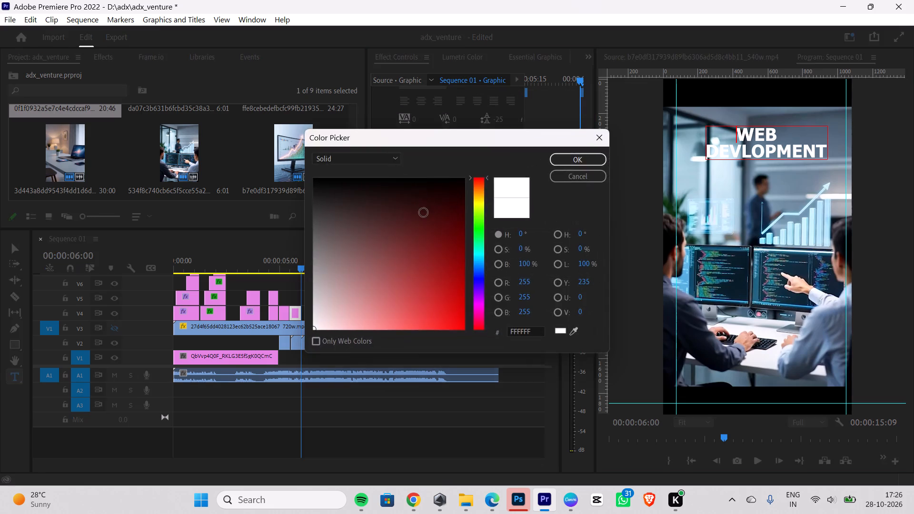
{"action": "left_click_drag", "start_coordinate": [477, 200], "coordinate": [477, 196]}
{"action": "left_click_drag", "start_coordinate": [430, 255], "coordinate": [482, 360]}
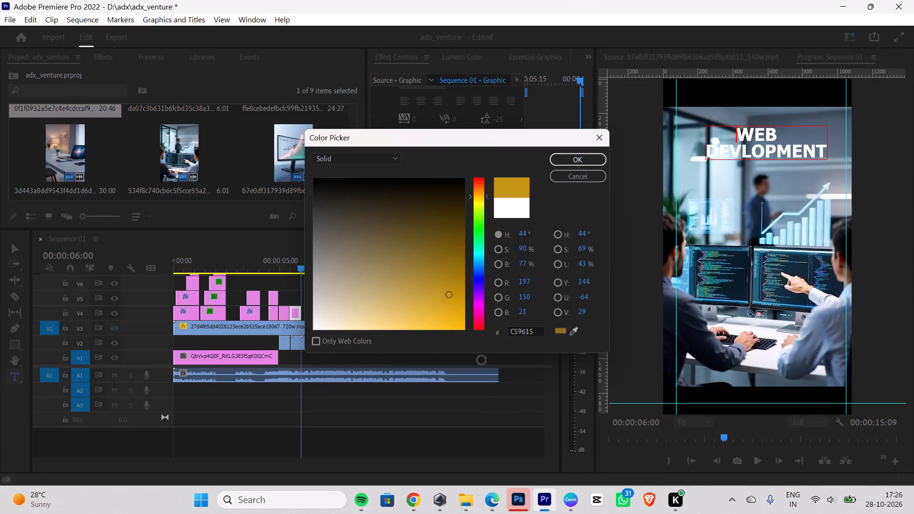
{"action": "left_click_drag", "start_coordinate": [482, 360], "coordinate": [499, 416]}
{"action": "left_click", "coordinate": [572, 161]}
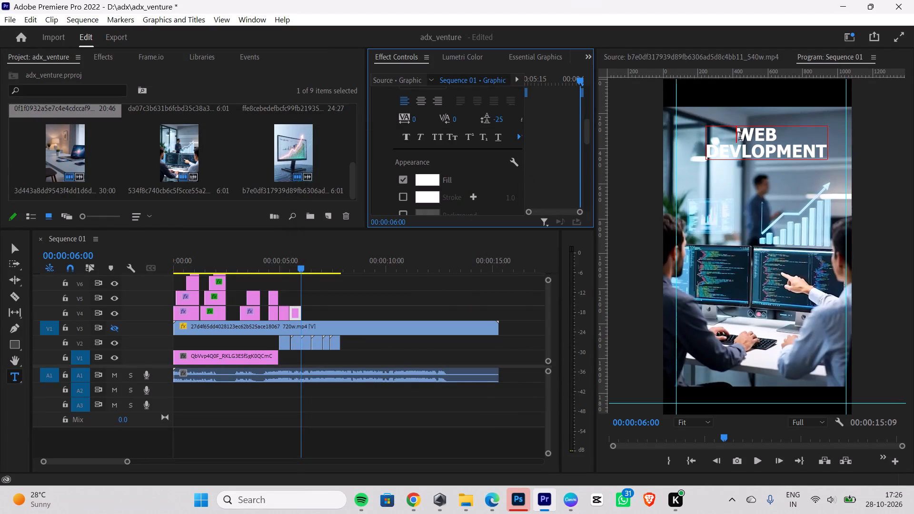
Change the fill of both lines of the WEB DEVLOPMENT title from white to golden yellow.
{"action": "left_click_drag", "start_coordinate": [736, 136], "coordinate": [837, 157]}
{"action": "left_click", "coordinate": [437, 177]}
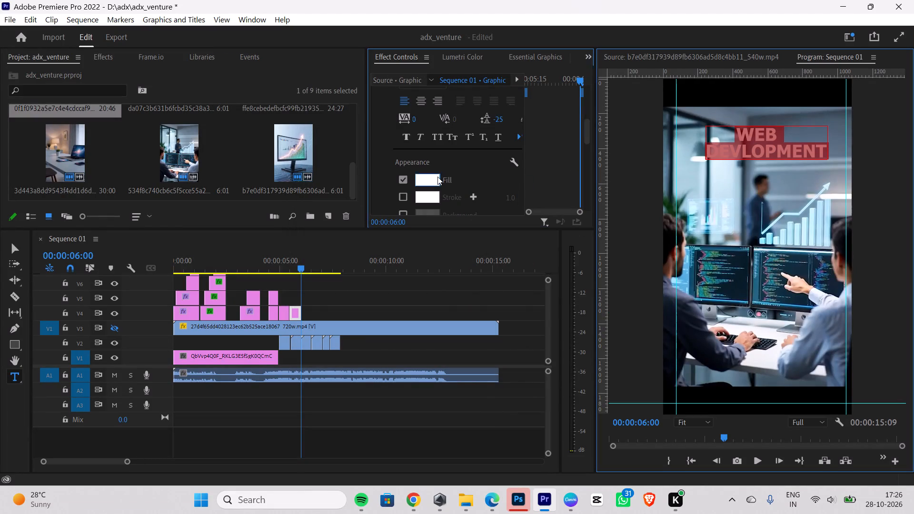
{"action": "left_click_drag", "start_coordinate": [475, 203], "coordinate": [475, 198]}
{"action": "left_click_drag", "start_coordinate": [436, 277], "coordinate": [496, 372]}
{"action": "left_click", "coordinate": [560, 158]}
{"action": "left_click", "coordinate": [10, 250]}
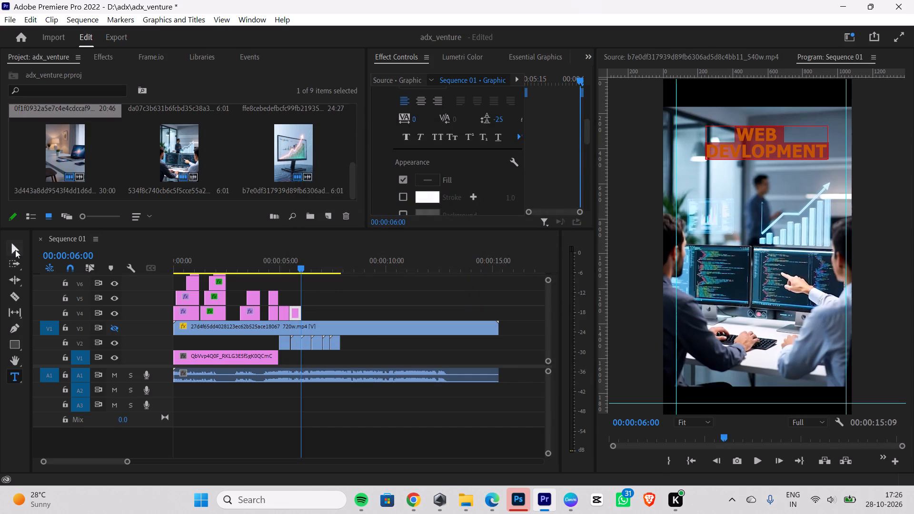
Move the WEB DEVLOPMENT title lower in the frame, keeping it roughly centred horizontally above the monitors.
{"action": "left_click", "coordinate": [785, 187]}
{"action": "left_click_drag", "start_coordinate": [765, 142], "coordinate": [759, 168]}
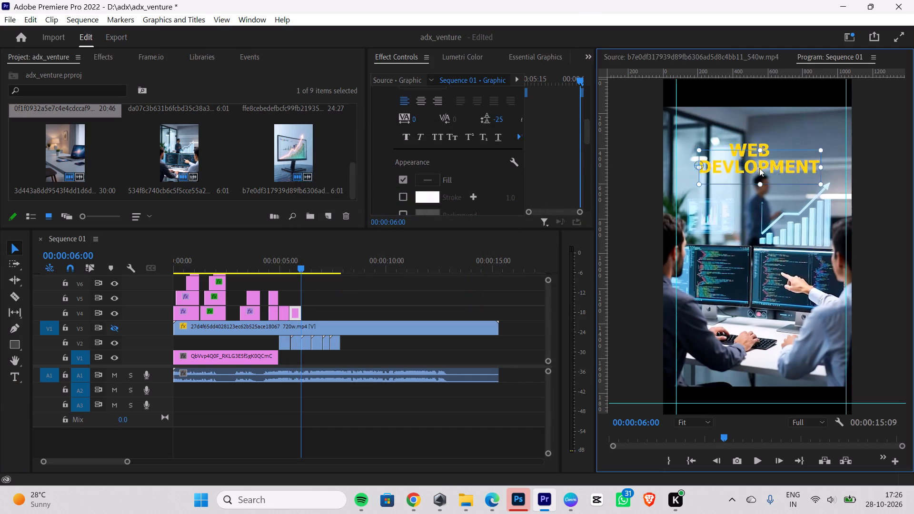
{"action": "left_click_drag", "start_coordinate": [759, 168], "coordinate": [759, 172]}
Enable the shadow on the WEB DEVLOPMENT title.
{"action": "scroll", "coordinate": [467, 170], "scroll_direction": "down", "scroll_amount": 4}
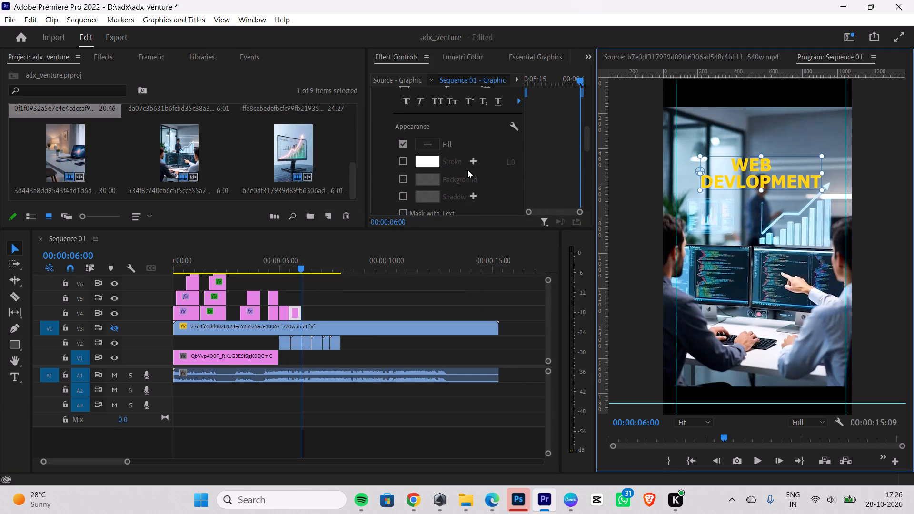
{"action": "scroll", "coordinate": [467, 170], "scroll_direction": "down", "scroll_amount": 5}
{"action": "left_click", "coordinate": [401, 123]}
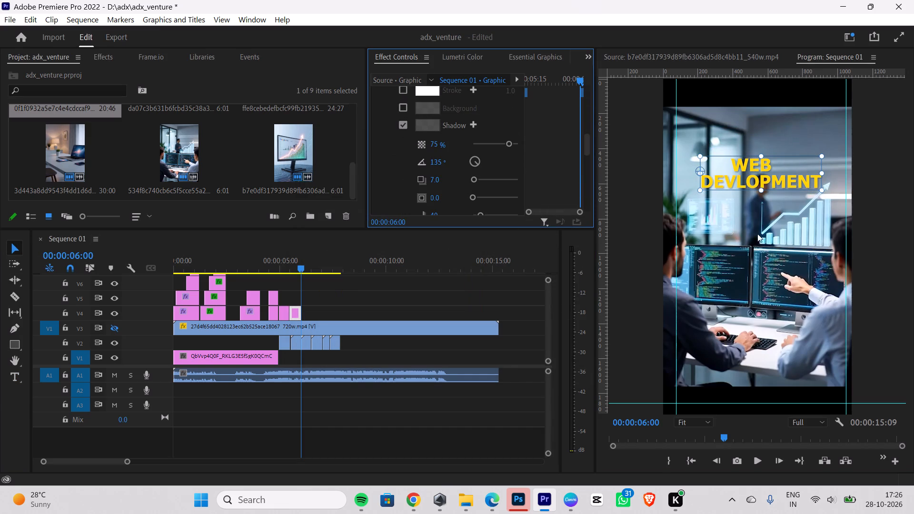
{"action": "left_click", "coordinate": [779, 239]}
{"action": "left_click", "coordinate": [750, 177]}
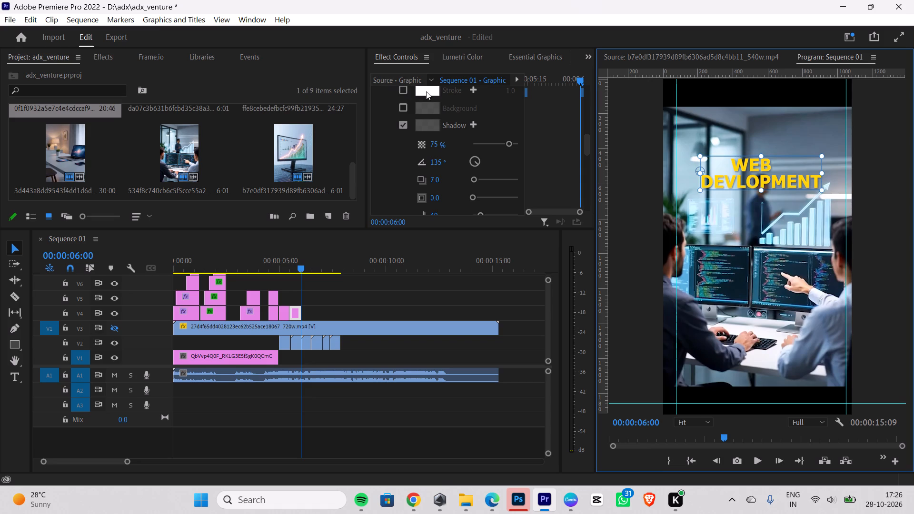
Set the WEB DEVLOPMENT title's fill to white (FFFFFF) and nudge the title slightly to centre it.
{"action": "left_click", "coordinate": [426, 91]}
{"action": "scroll", "coordinate": [517, 118], "scroll_direction": "up", "scroll_amount": 5}
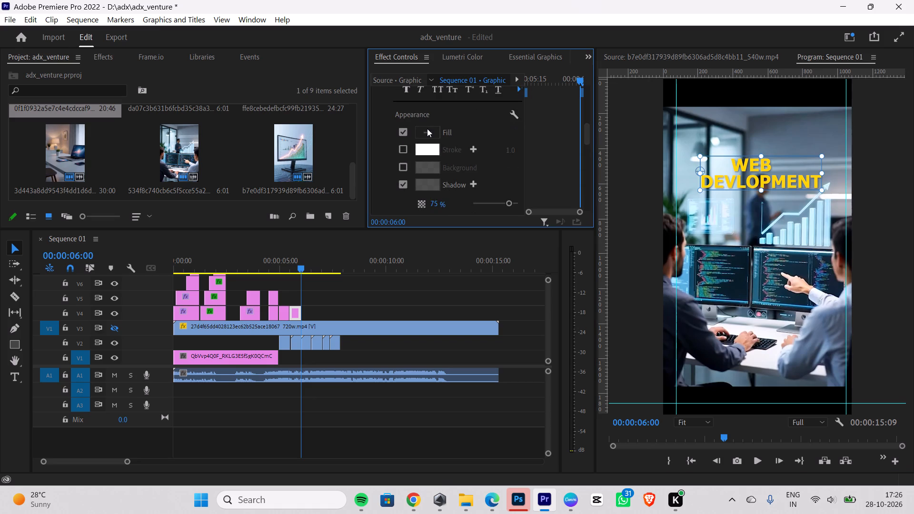
{"action": "left_click", "coordinate": [427, 128]}
{"action": "left_click_drag", "start_coordinate": [346, 232], "coordinate": [220, 458]}
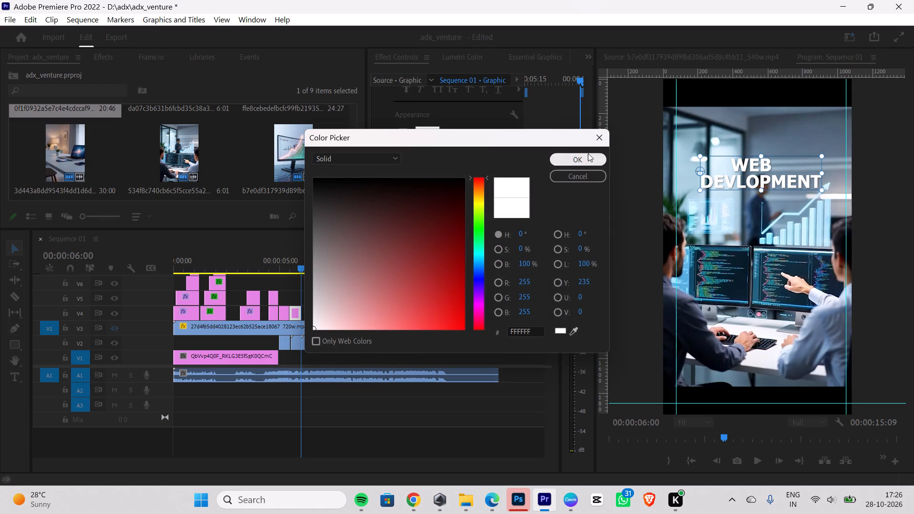
{"action": "left_click", "coordinate": [588, 153]}
{"action": "left_click", "coordinate": [770, 225]}
{"action": "left_click", "coordinate": [756, 176]}
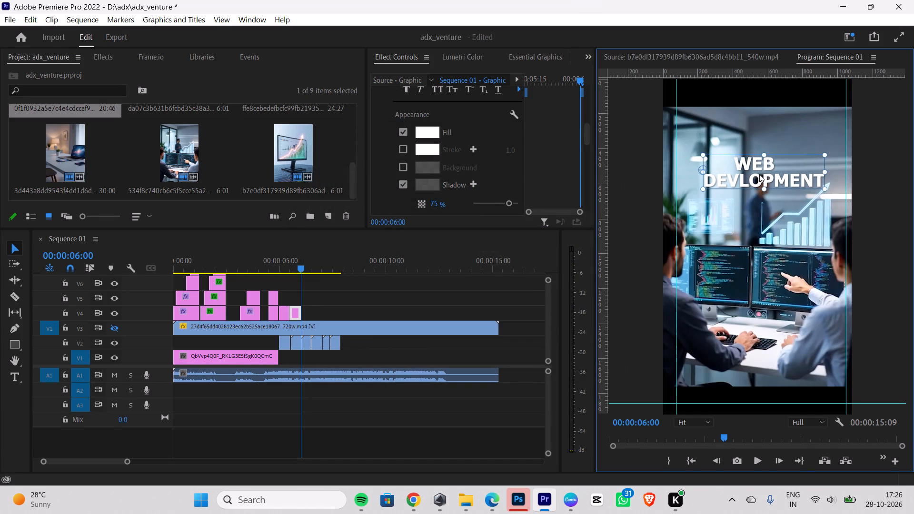
{"action": "left_click", "coordinate": [768, 240]}
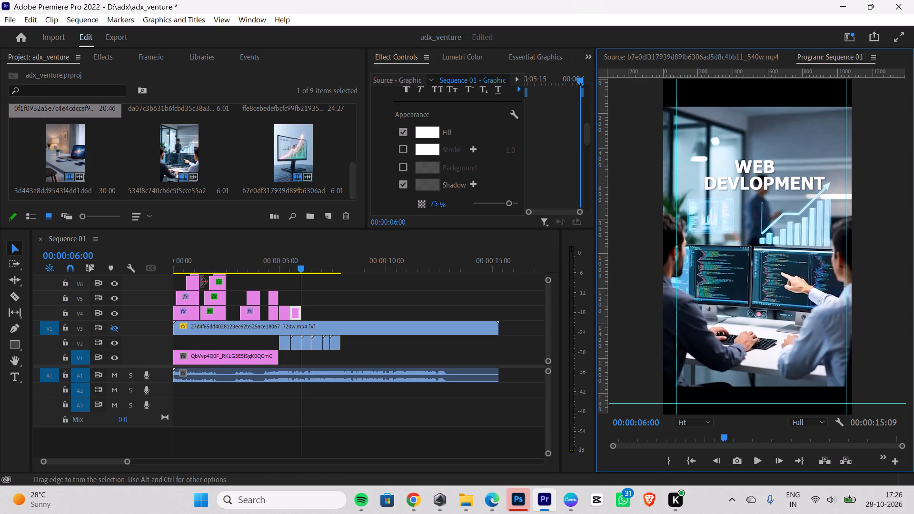
Enable the shadow on the DIGITAL MARKETING title over the first service clip.
{"action": "left_click_drag", "start_coordinate": [299, 261], "coordinate": [288, 267]}
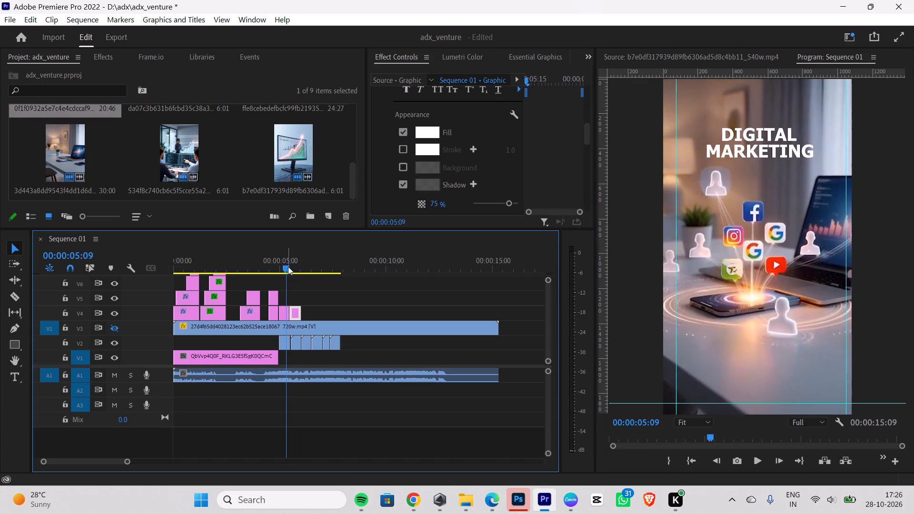
{"action": "left_click", "coordinate": [746, 144]}
{"action": "scroll", "coordinate": [464, 141], "scroll_direction": "down", "scroll_amount": 8}
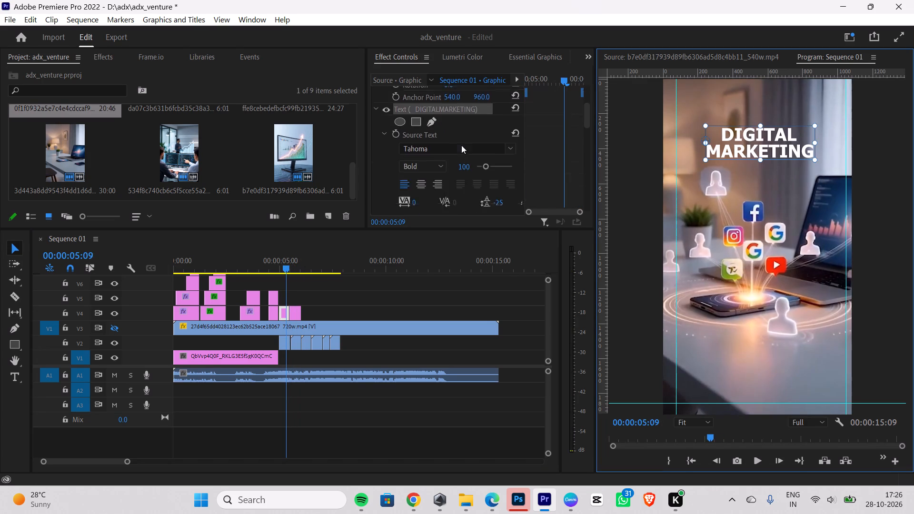
{"action": "scroll", "coordinate": [461, 145], "scroll_direction": "down", "scroll_amount": 5}
{"action": "scroll", "coordinate": [448, 183], "scroll_direction": "down", "scroll_amount": 5}
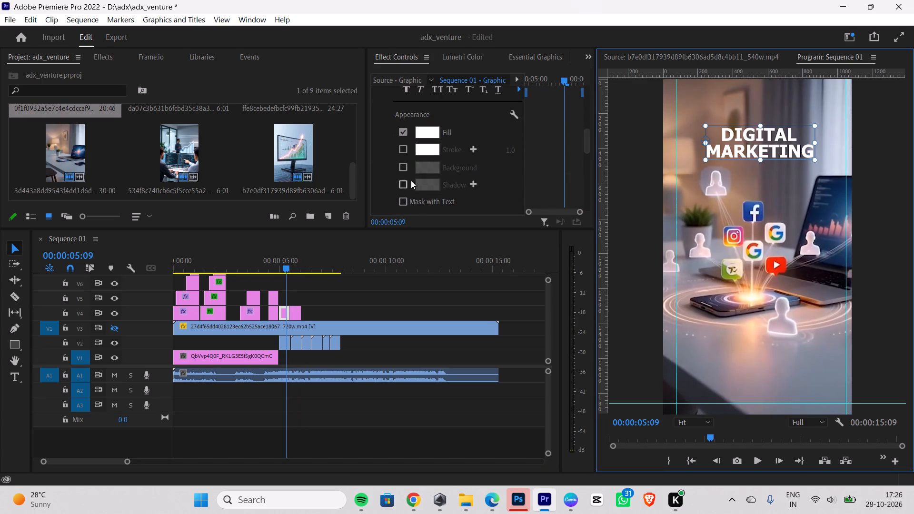
{"action": "left_click", "coordinate": [404, 182]}
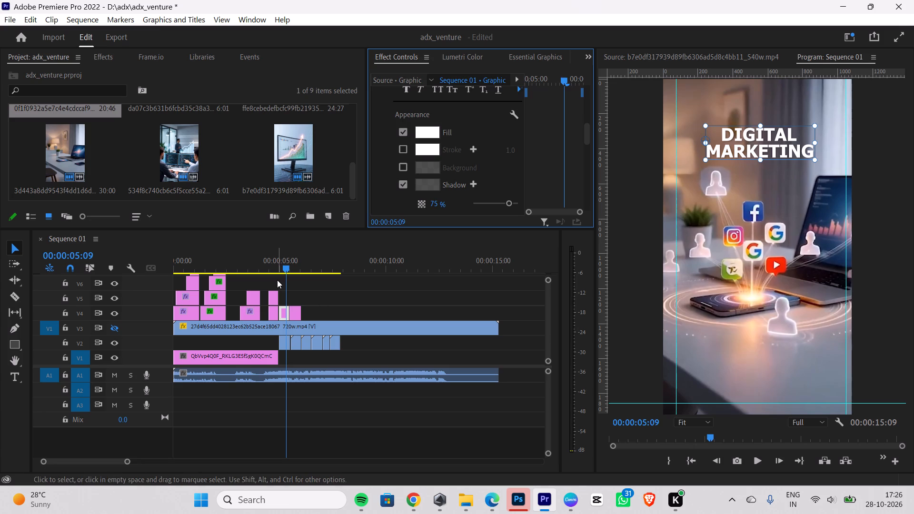
Compare the two service titles' heights and add a horizontal guide just beneath the WEB DEVLOPMENT title.
{"action": "key", "text": "Right"}
{"action": "key", "text": "Right"}
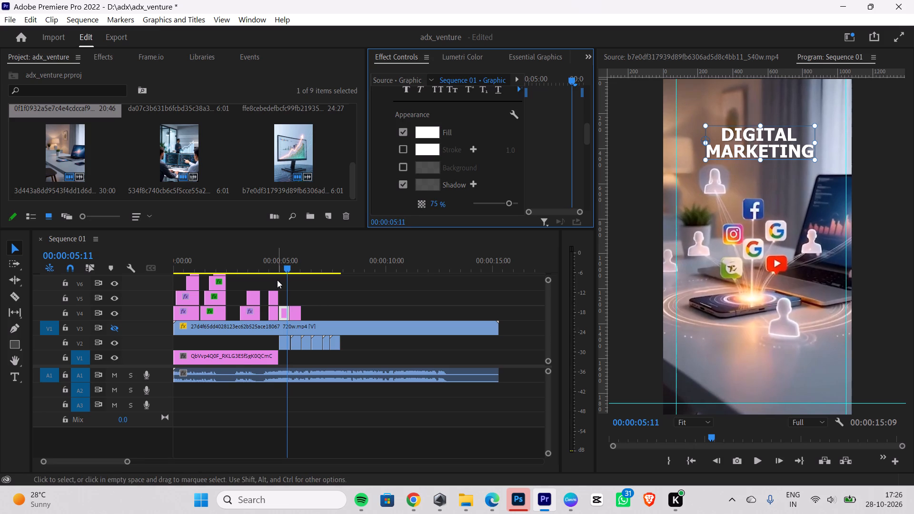
{"action": "key", "text": "space"}
{"action": "key", "text": "space"}
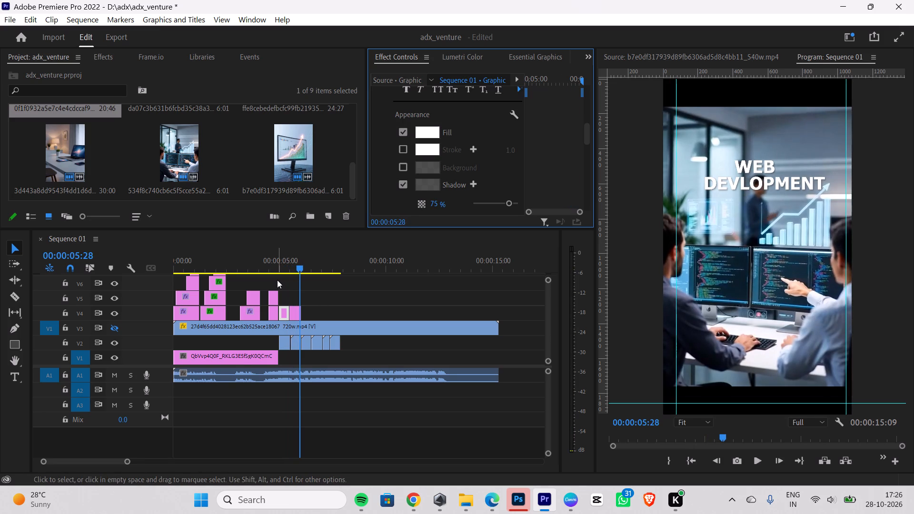
{"action": "left_click_drag", "start_coordinate": [298, 266], "coordinate": [285, 271]}
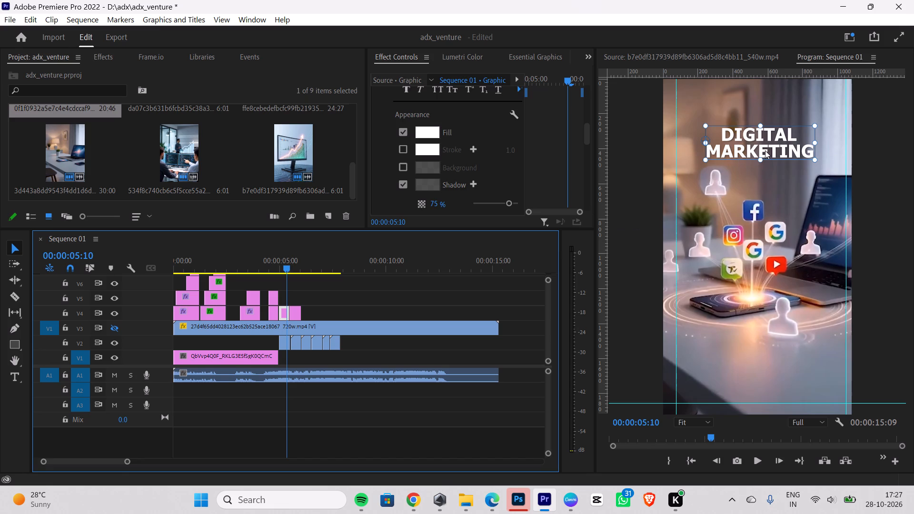
{"action": "left_click_drag", "start_coordinate": [288, 268], "coordinate": [292, 265]}
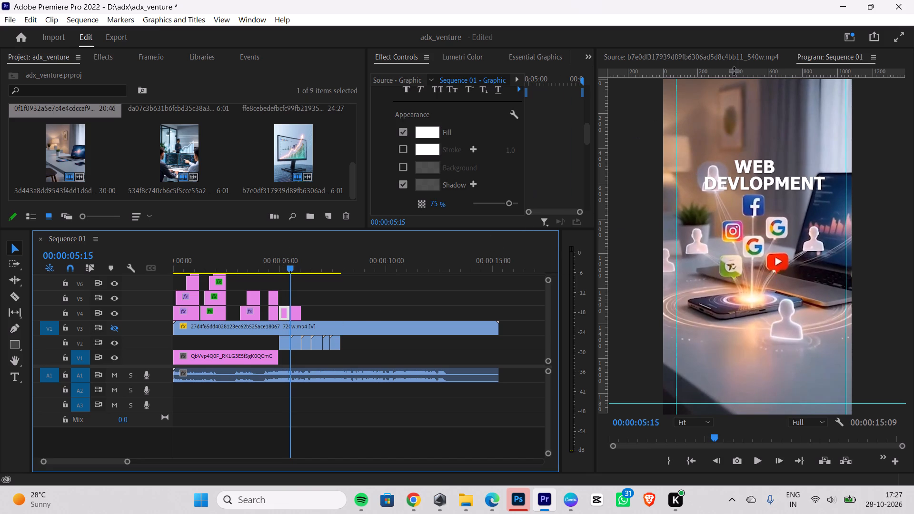
{"action": "left_click_drag", "start_coordinate": [733, 72], "coordinate": [741, 193]}
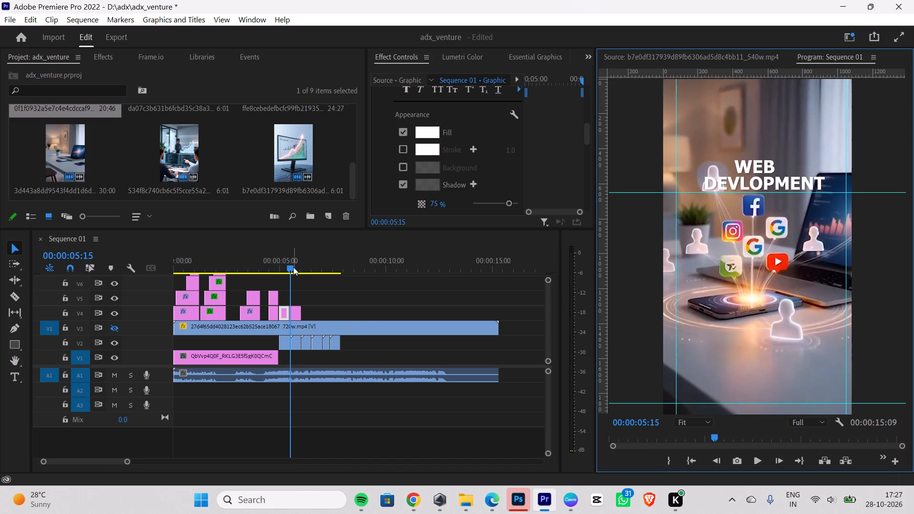
Move the DIGITAL MARKETING title down so its second line rests on the new guide, centred in the frame.
{"action": "left_click_drag", "start_coordinate": [290, 266], "coordinate": [285, 268]}
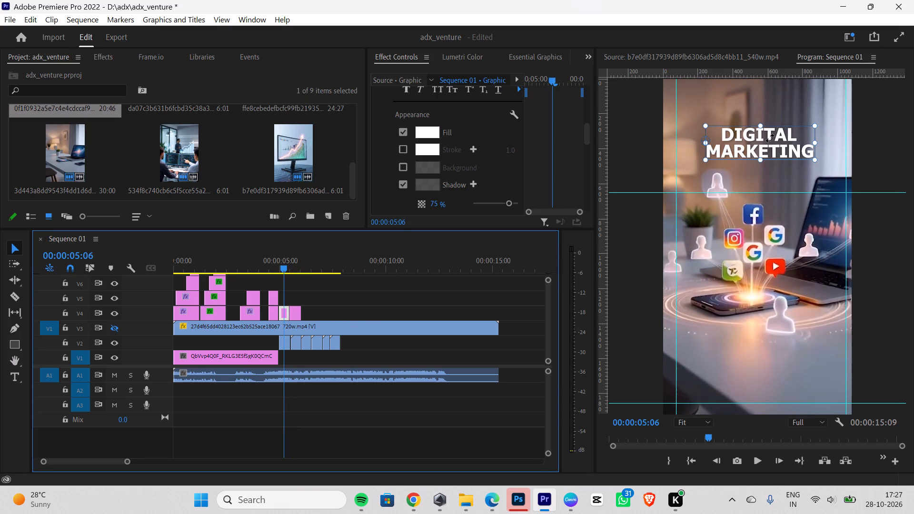
{"action": "left_click_drag", "start_coordinate": [784, 143], "coordinate": [785, 162]}
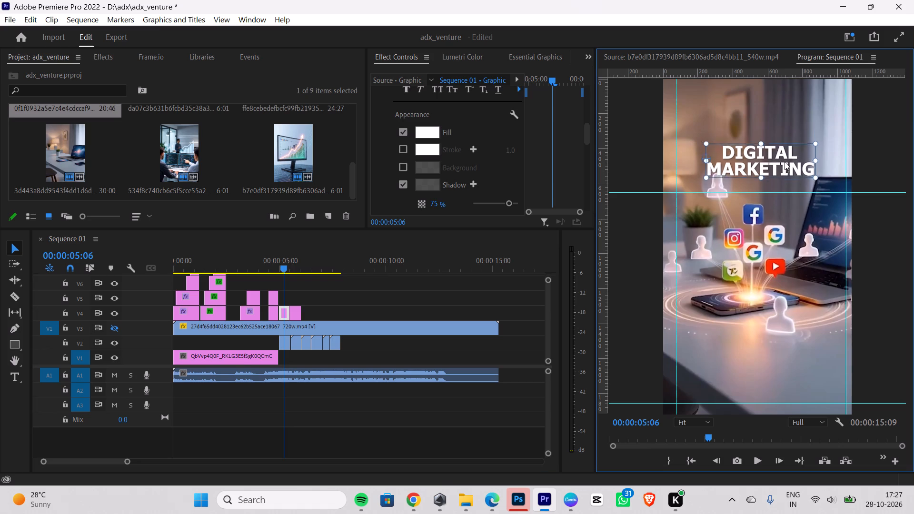
{"action": "left_click_drag", "start_coordinate": [785, 162], "coordinate": [791, 175]}
{"action": "left_click", "coordinate": [776, 293]}
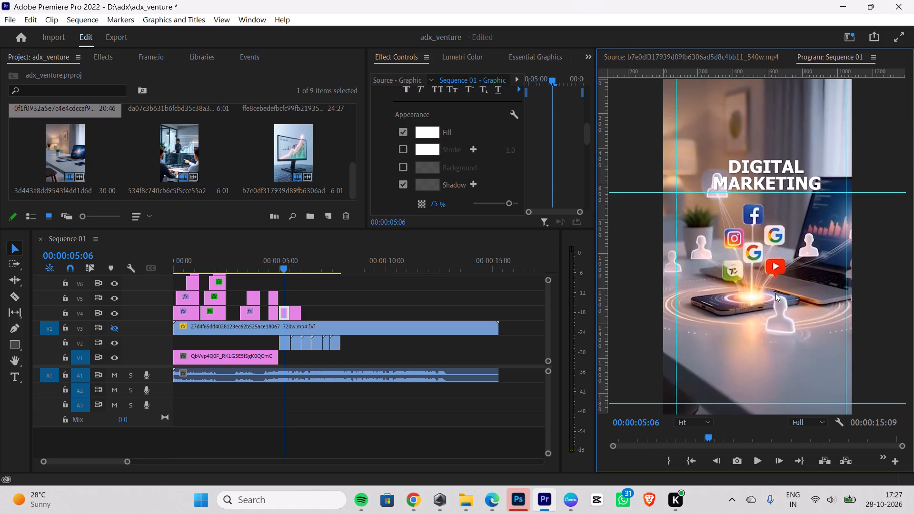
{"action": "left_click", "coordinate": [755, 181]}
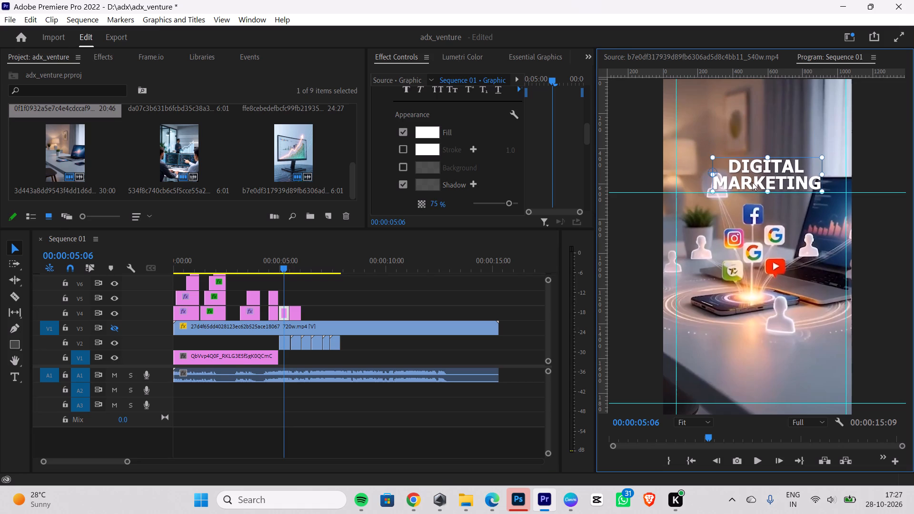
{"action": "left_click_drag", "start_coordinate": [752, 182], "coordinate": [747, 184]}
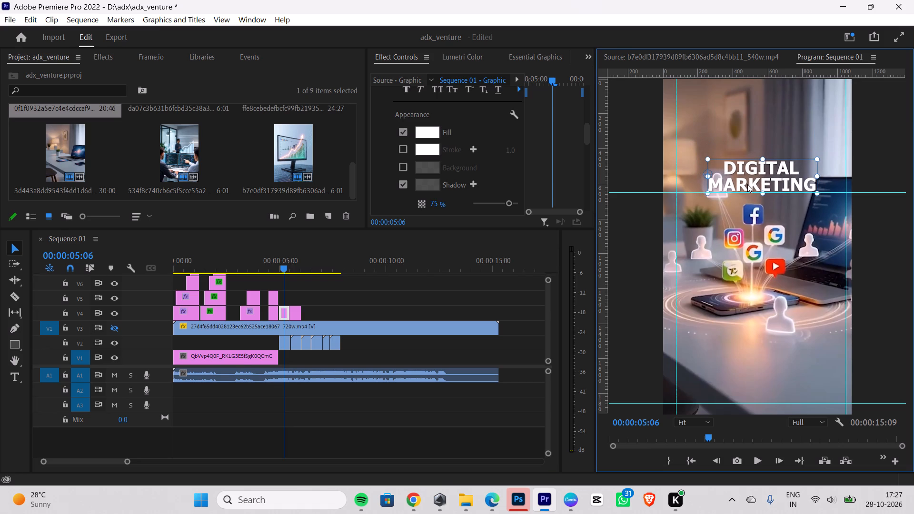
{"action": "left_click_drag", "start_coordinate": [747, 184], "coordinate": [748, 184]}
{"action": "left_click", "coordinate": [742, 257]}
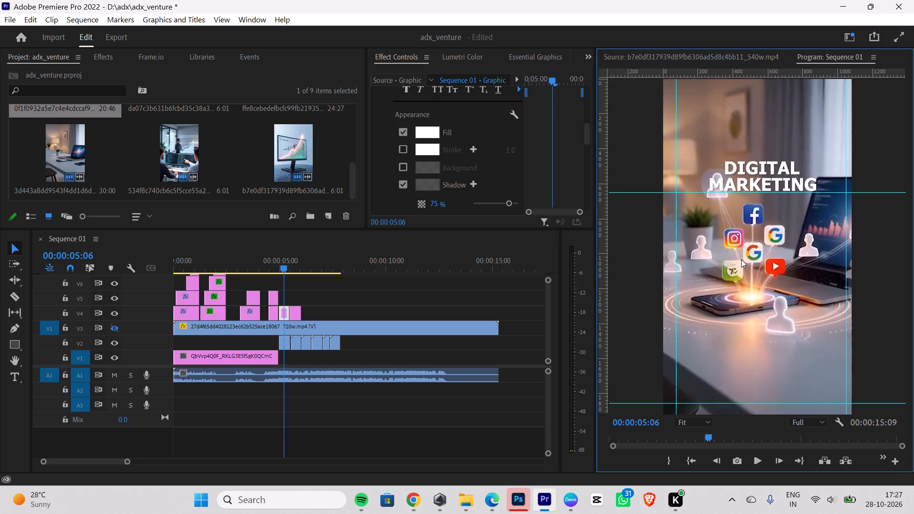
Duplicate the WEB DEVLOPMENT title on V4 at 00:00:06:01, over the Google Ads clip.
{"action": "key", "text": "space"}
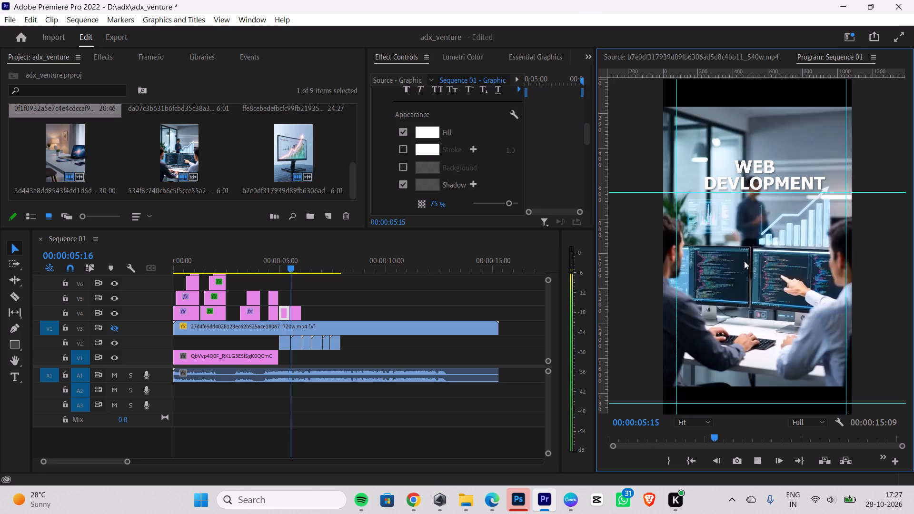
{"action": "key", "text": "space"}
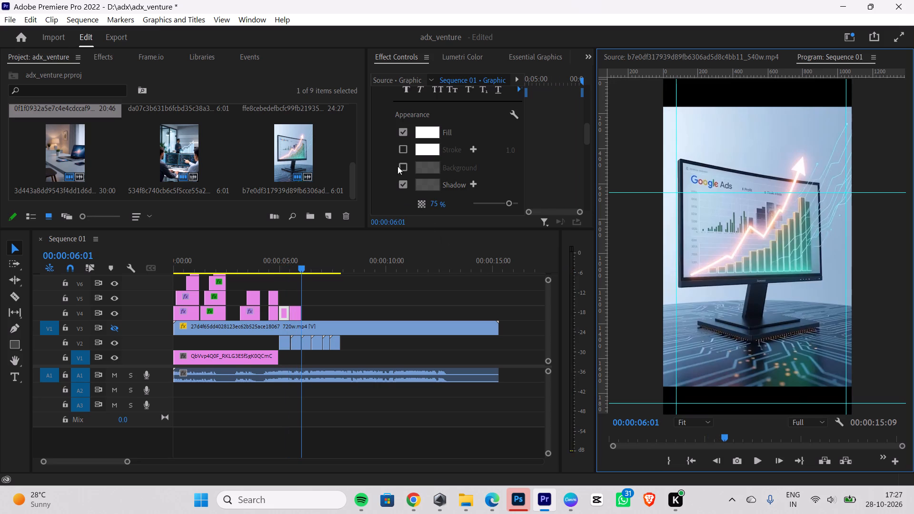
{"action": "scroll", "coordinate": [460, 130], "scroll_direction": "up", "scroll_amount": 20}
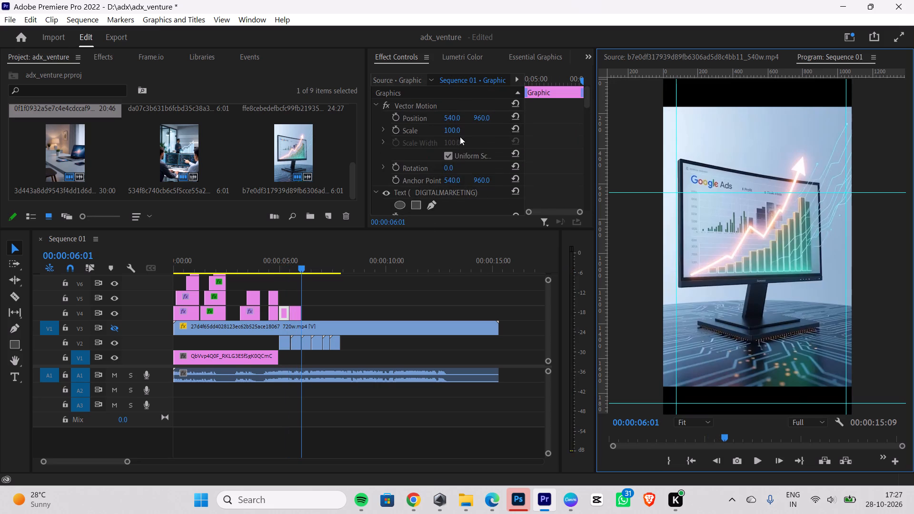
{"action": "left_click", "coordinate": [298, 316]}
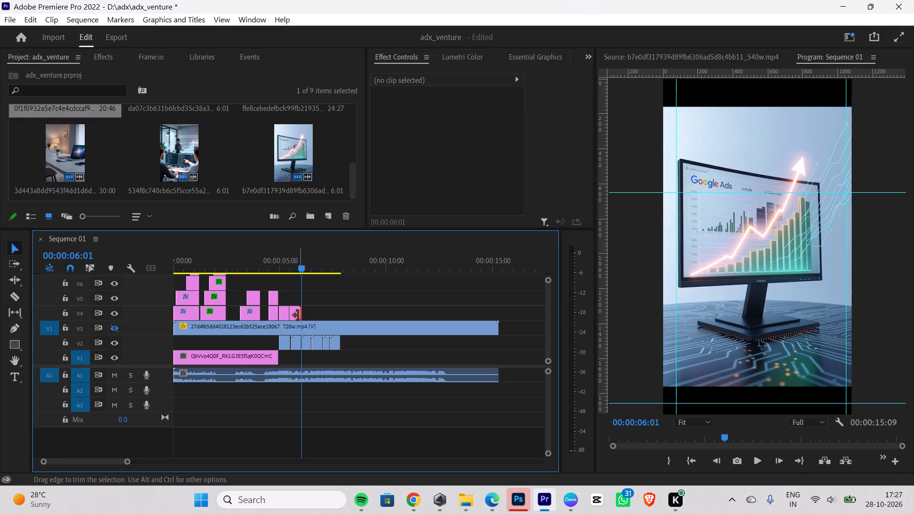
{"action": "left_click", "coordinate": [296, 313]}
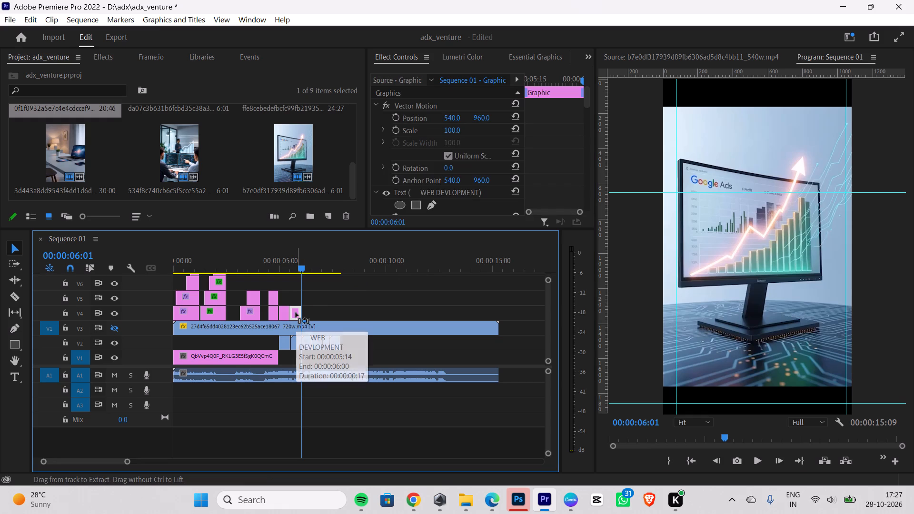
{"action": "key", "text": "ctrl+c"}
{"action": "key", "text": "ctrl+v"}
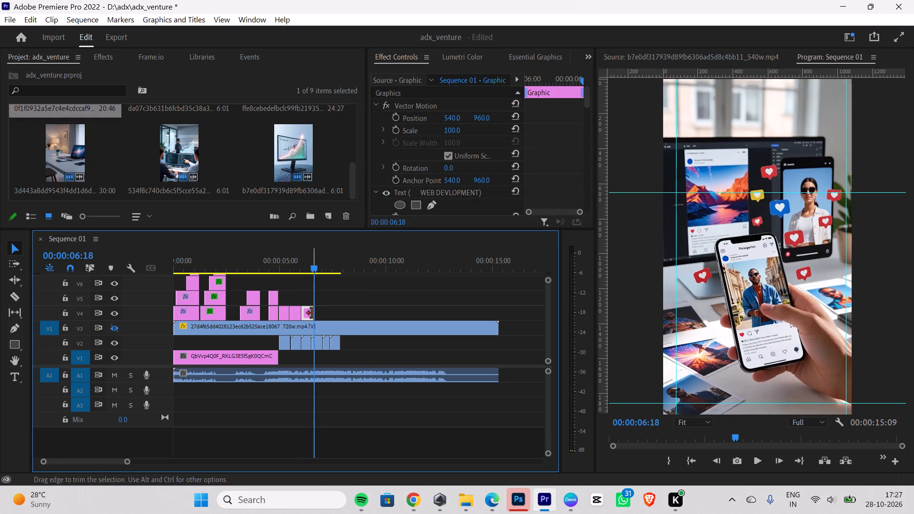
Replace the duplicated title's text over the Google Ads clip with SEO.
{"action": "left_click", "coordinate": [312, 313]}
{"action": "left_click_drag", "start_coordinate": [316, 262], "coordinate": [307, 267]}
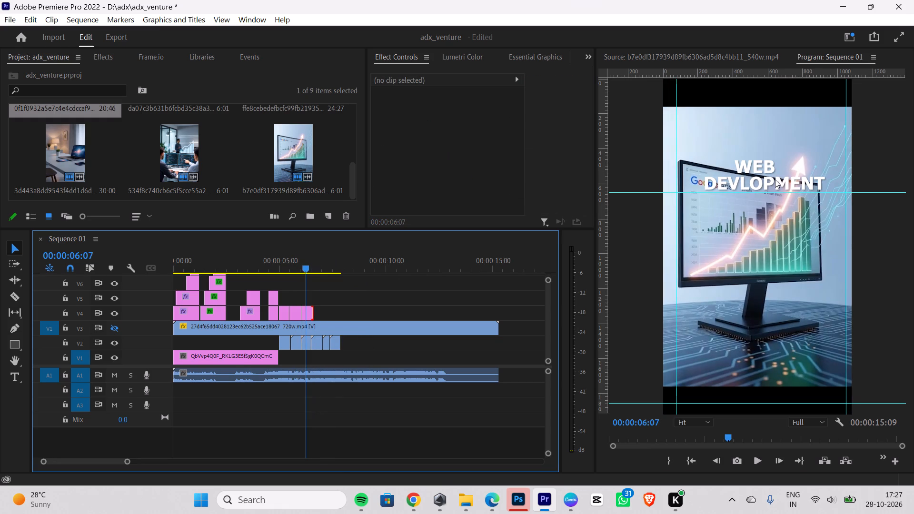
{"action": "double_click", "coordinate": [773, 180]}
{"action": "key", "text": "BackSpace"}
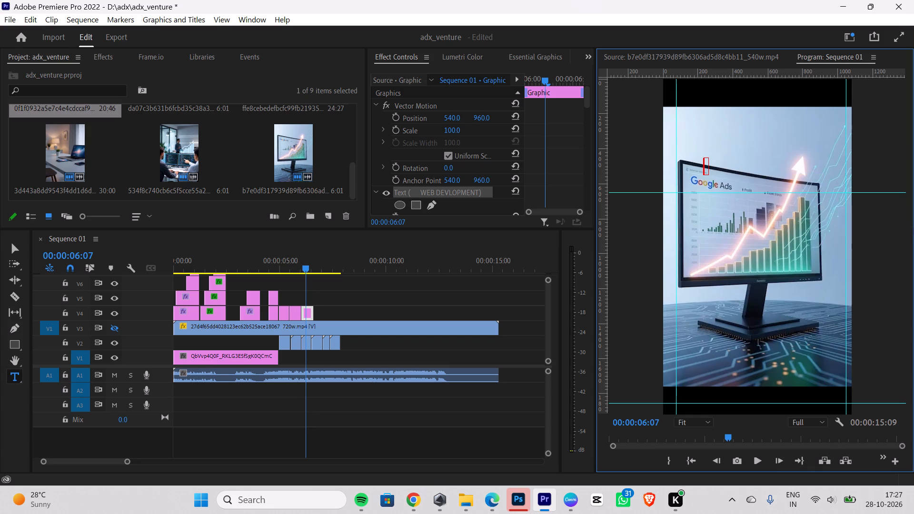
{"action": "type", "text": "SEO"}
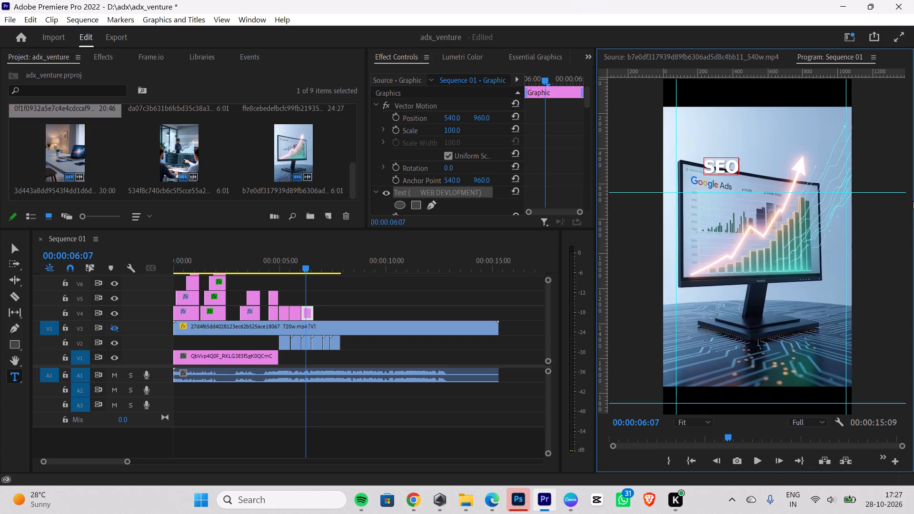
{"action": "left_click", "coordinate": [10, 252]}
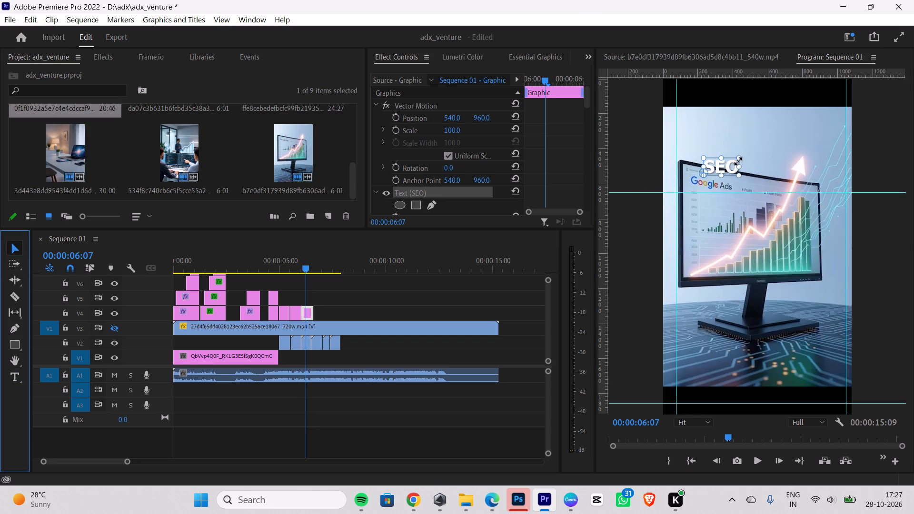
Enlarge the SEO title, place it centred just above the horizontal guide, and set its Vector Motion scale to 97.
{"action": "left_click_drag", "start_coordinate": [742, 168], "coordinate": [780, 165]}
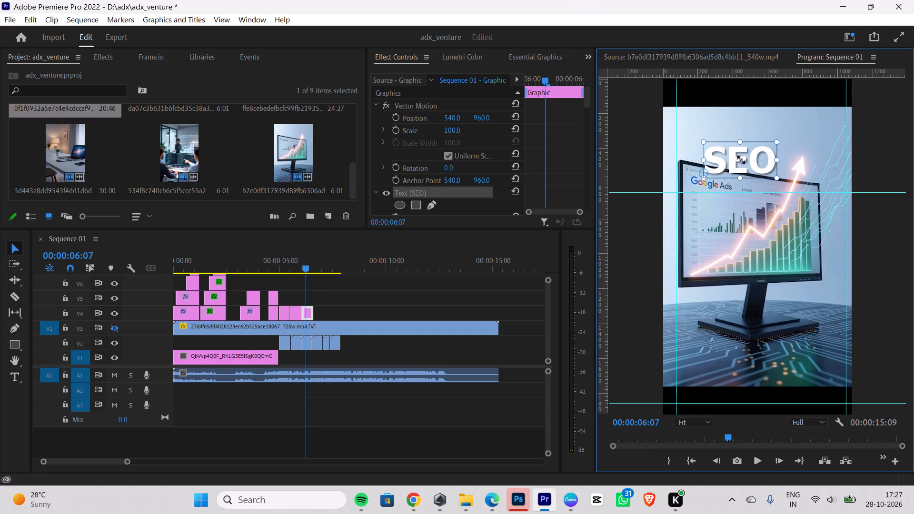
{"action": "left_click_drag", "start_coordinate": [729, 157], "coordinate": [744, 169]}
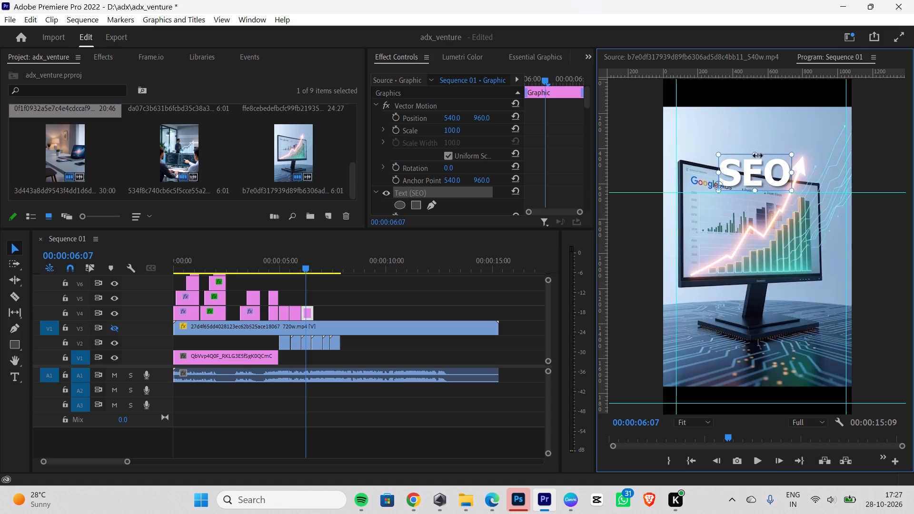
{"action": "left_click", "coordinate": [760, 150]}
{"action": "left_click", "coordinate": [758, 164]}
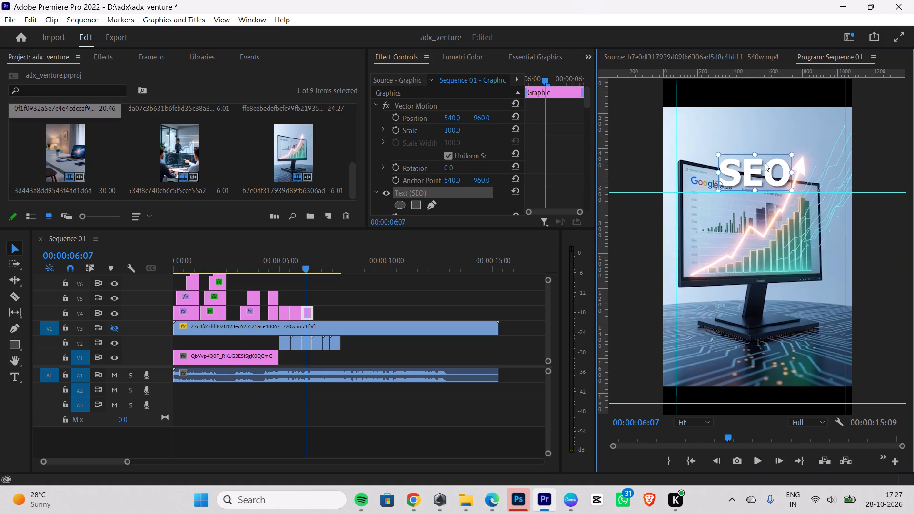
{"action": "left_click", "coordinate": [758, 153]}
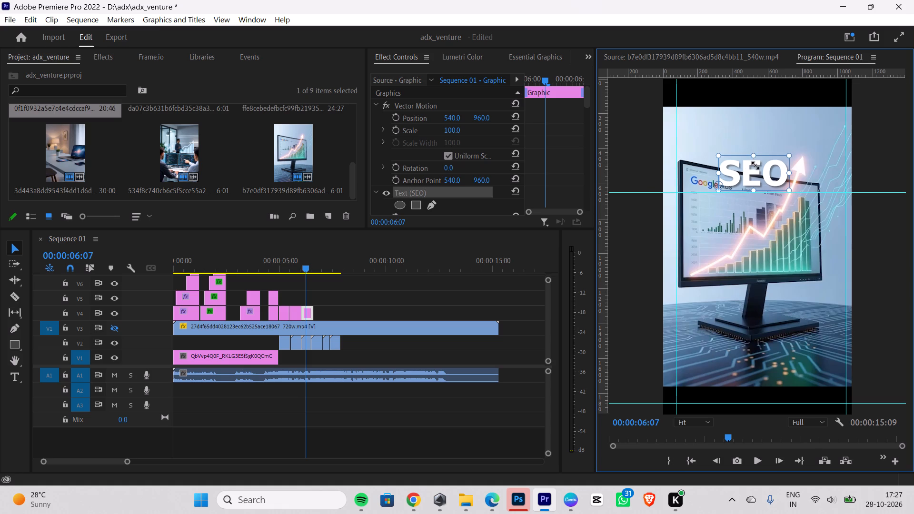
{"action": "left_click", "coordinate": [755, 166]}
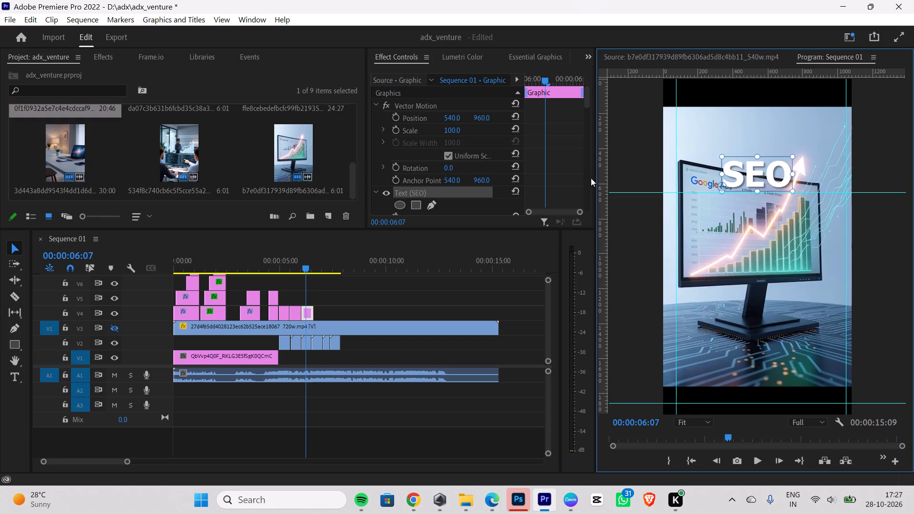
{"action": "left_click", "coordinate": [454, 131]}
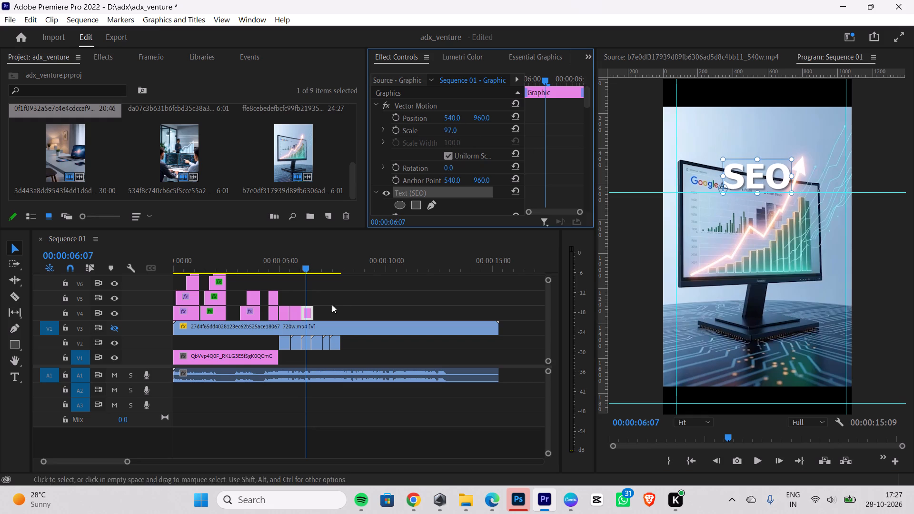
Scale the Google Ads clip on V2 up to 118 to fill more of the vertical frame.
{"action": "left_click", "coordinate": [306, 337]}
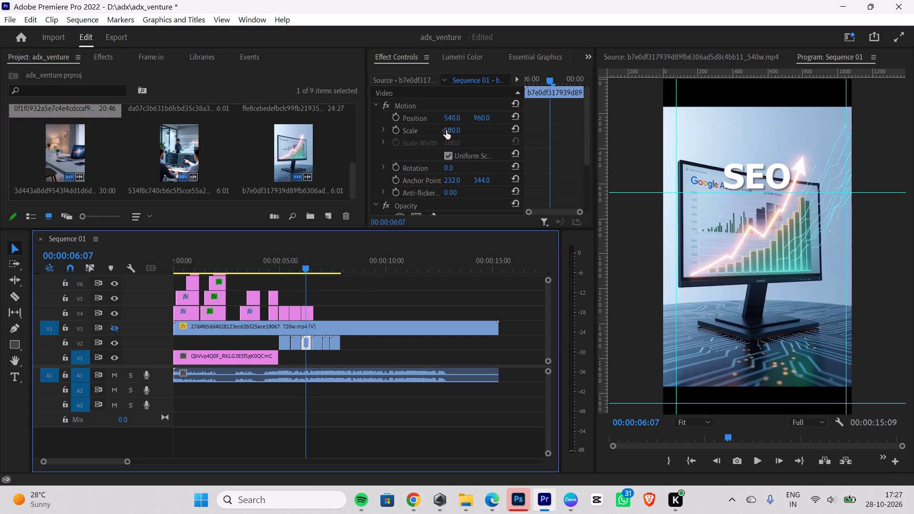
{"action": "left_click_drag", "start_coordinate": [446, 130], "coordinate": [457, 127]}
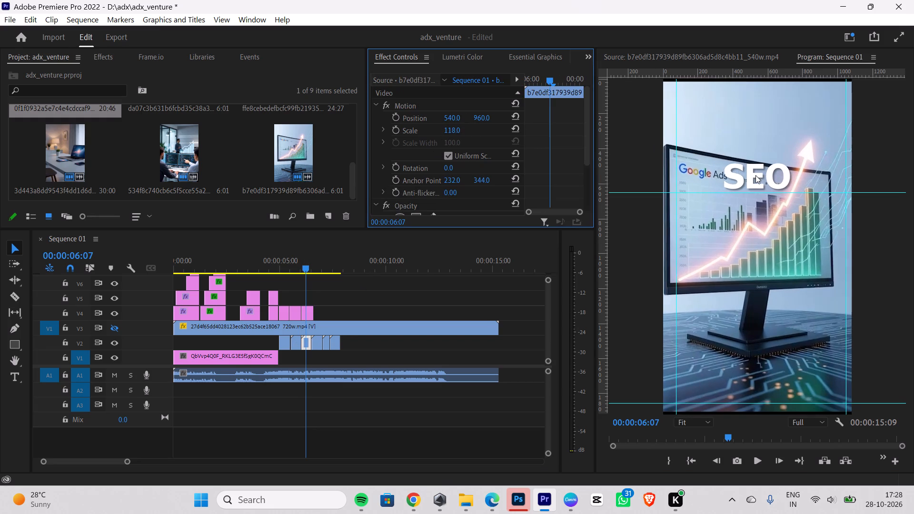
Nudge the SEO title slightly so it rests on the horizontal guide, centred in the frame.
{"action": "left_click", "coordinate": [755, 175]}
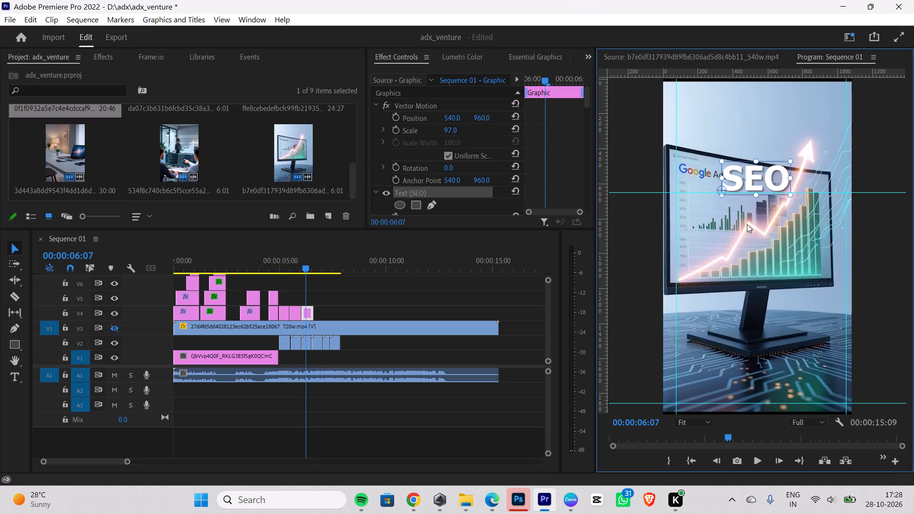
{"action": "left_click", "coordinate": [748, 253]}
Paste the WEB DEVLOPMENT title on V4 at 00:00:06:15, over the social media phone clip.
{"action": "key", "text": "space"}
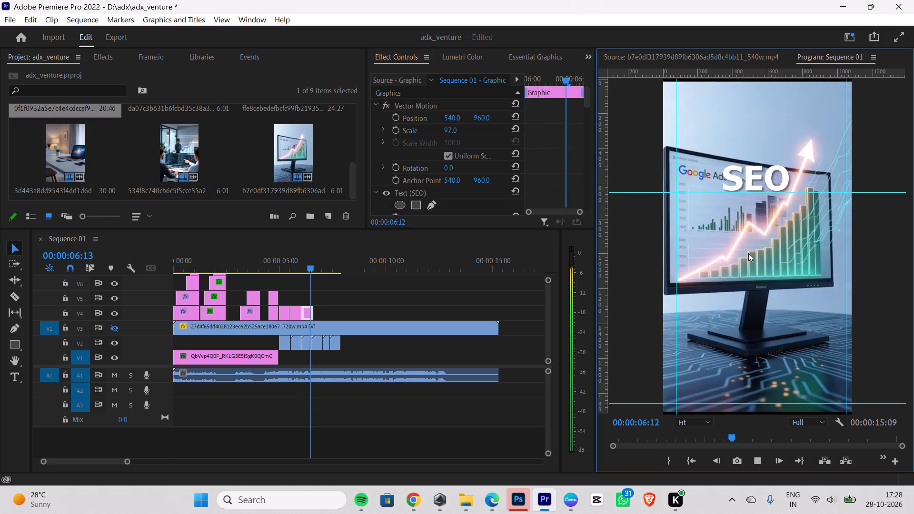
{"action": "key", "text": "space"}
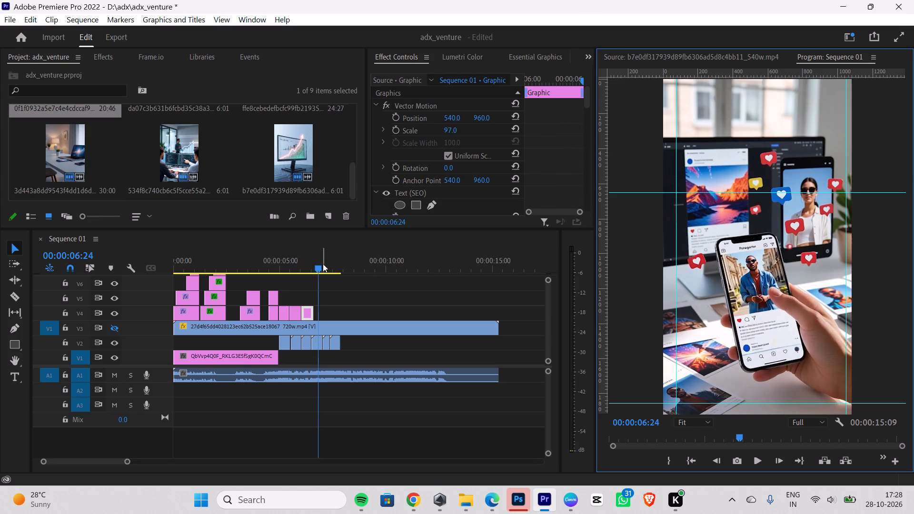
{"action": "left_click_drag", "start_coordinate": [320, 264], "coordinate": [312, 268]}
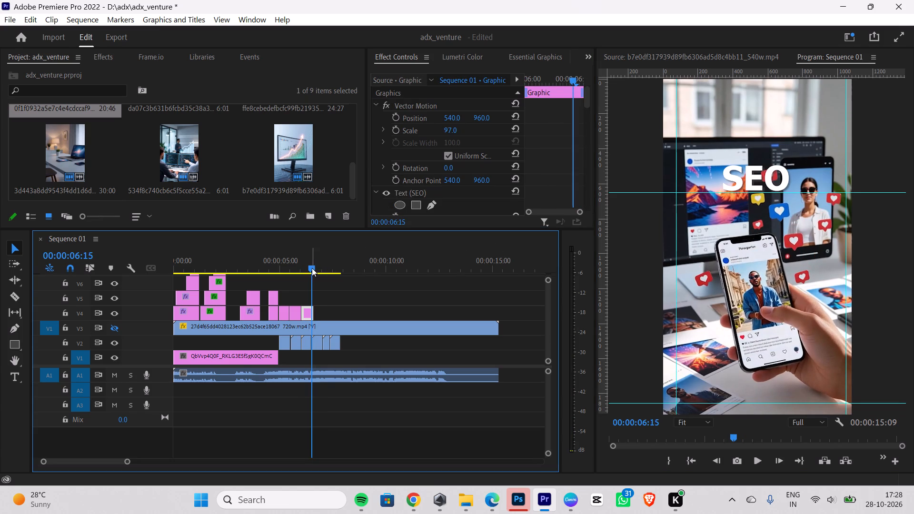
{"action": "key", "text": "ctrl+v"}
Replace the pasted title's text over the phone clip with SOCIAL MEDIA MANAGAMENT, split over two left-aligned lines after MEDIA.
{"action": "left_click_drag", "start_coordinate": [328, 265], "coordinate": [315, 267]}
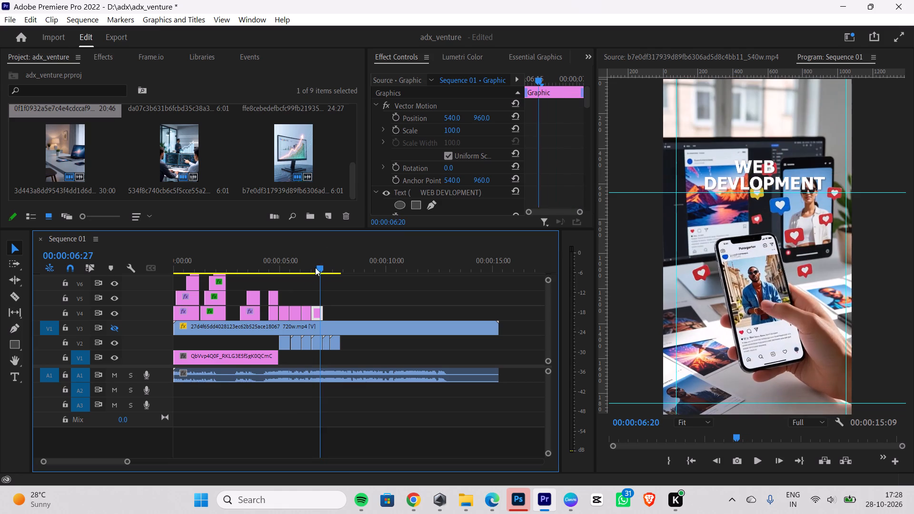
{"action": "left_click_drag", "start_coordinate": [315, 267], "coordinate": [315, 268]}
{"action": "double_click", "coordinate": [748, 180]}
{"action": "key", "text": "BackSpace"}
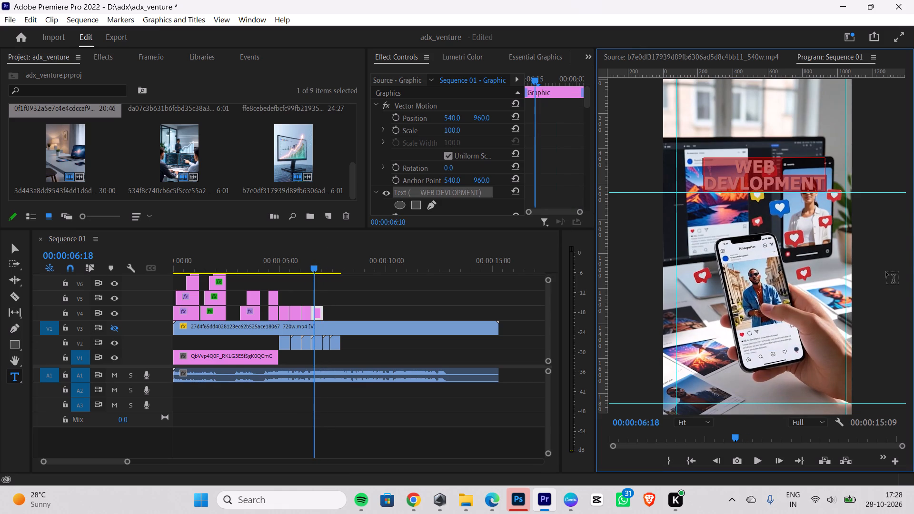
{"action": "type", "text": "SOCIAL"}
{"action": "key", "text": "space"}
{"action": "type", "text": "MEDIA MANAGAMENT"}
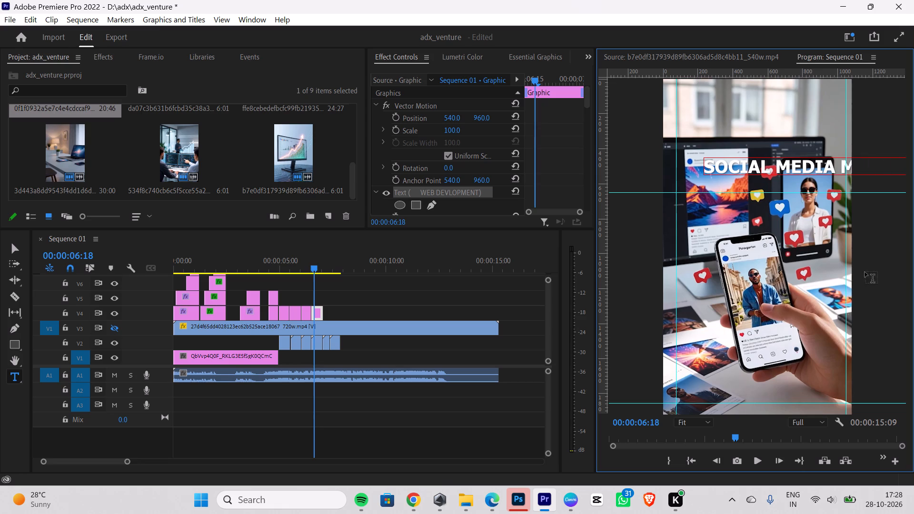
{"action": "left_click", "coordinate": [836, 167]}
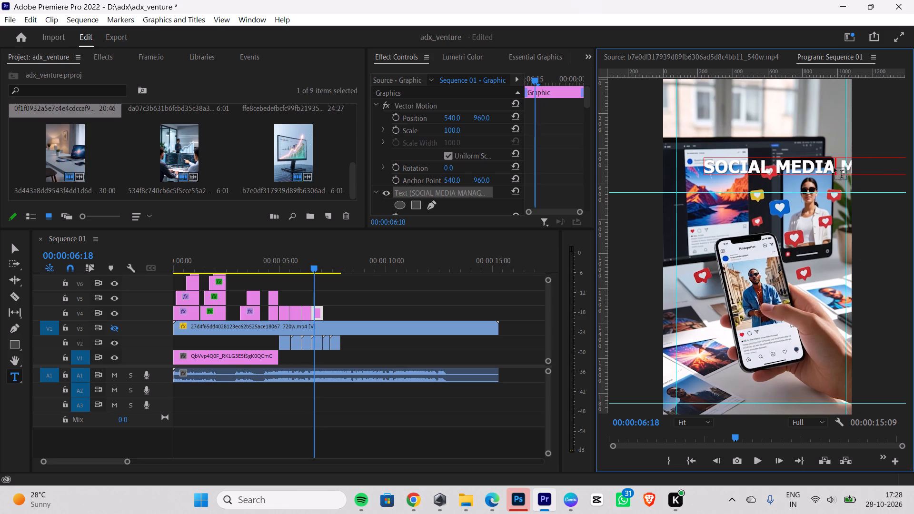
{"action": "key", "text": "Return"}
{"action": "left_click", "coordinate": [711, 178]}
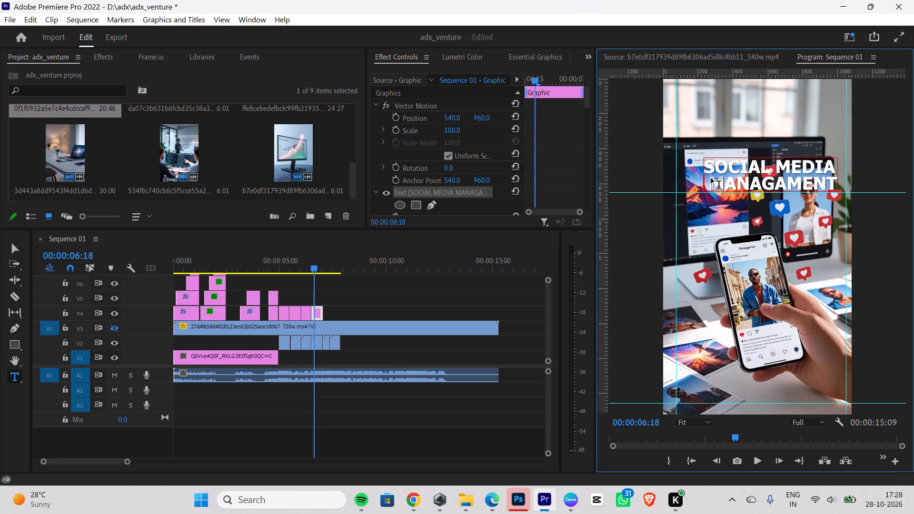
{"action": "key", "text": "BackSpace"}
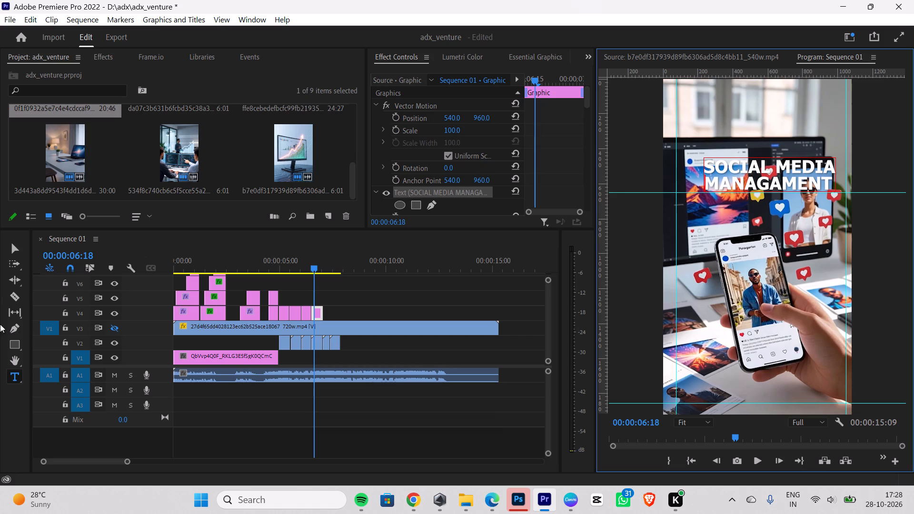
{"action": "left_click", "coordinate": [10, 242]}
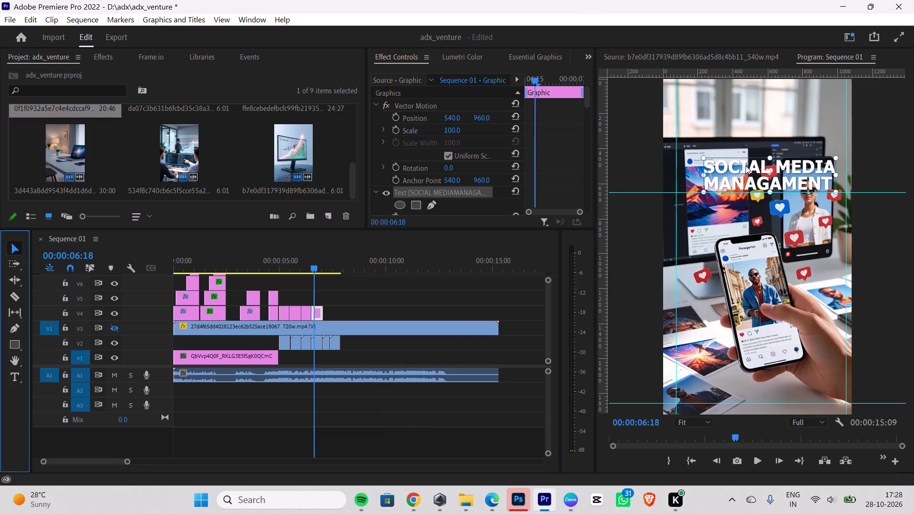
Shift the SOCIAL MEDIA MANAGAMENT title slightly sideways and down so it is centred with its second line on the guide.
{"action": "left_click", "coordinate": [779, 170]}
{"action": "left_click", "coordinate": [786, 257]}
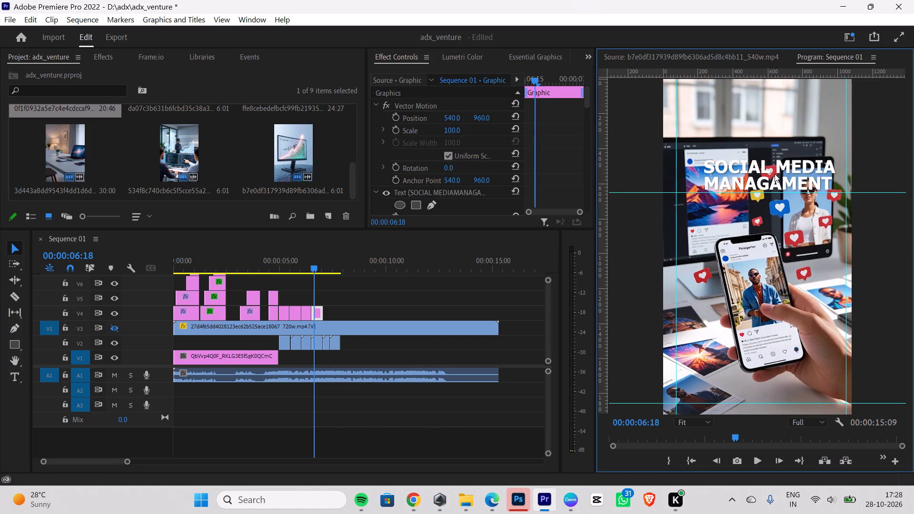
{"action": "left_click_drag", "start_coordinate": [775, 174], "coordinate": [769, 175]}
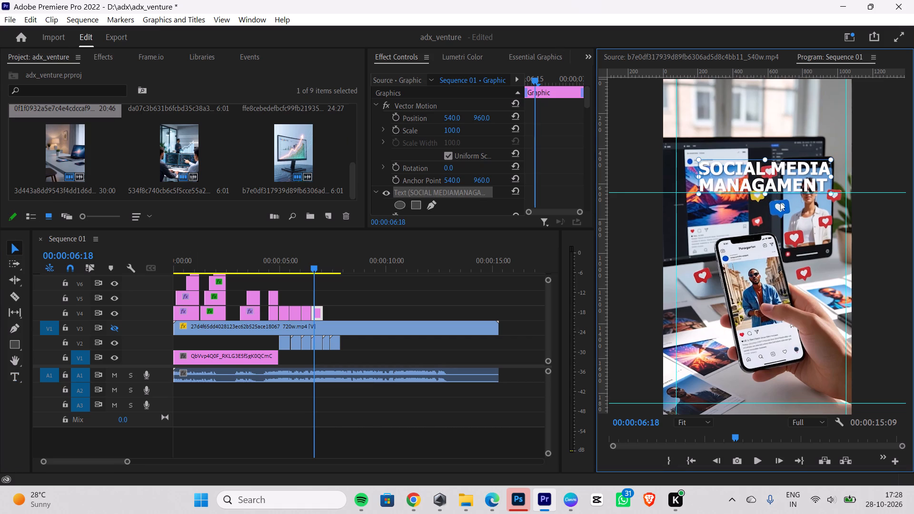
{"action": "left_click", "coordinate": [785, 244]}
Paste the WEB DEVLOPMENT title on V4 right after the social media title and trim its end to the orange laptop clip's end.
{"action": "key", "text": "space"}
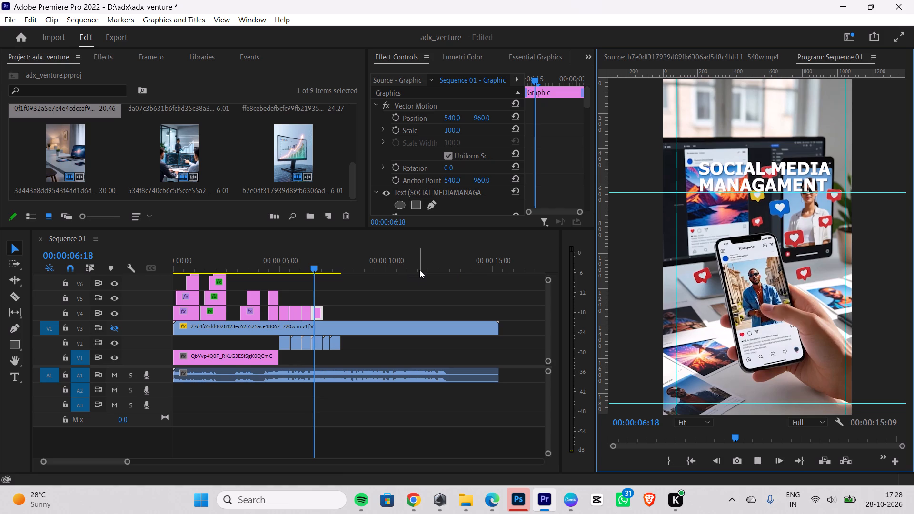
{"action": "key", "text": "space"}
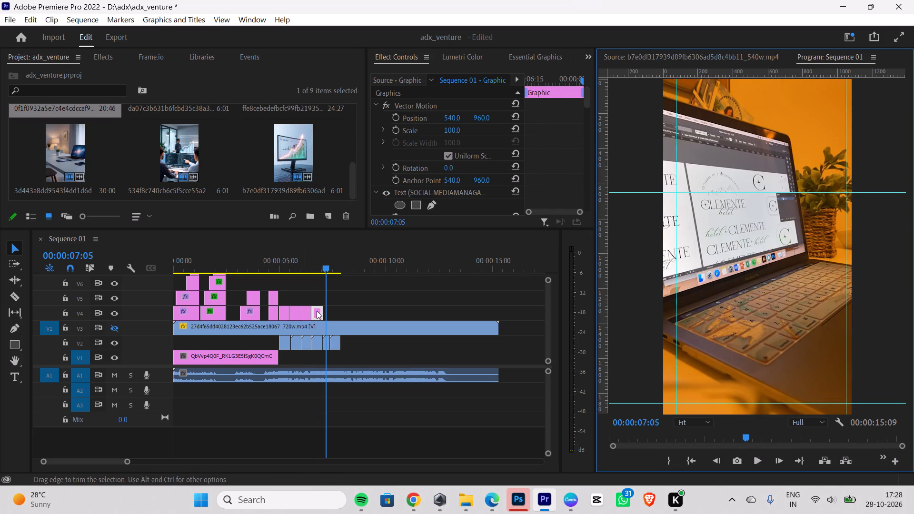
{"action": "left_click", "coordinate": [317, 311]}
{"action": "key", "text": "ctrl+v"}
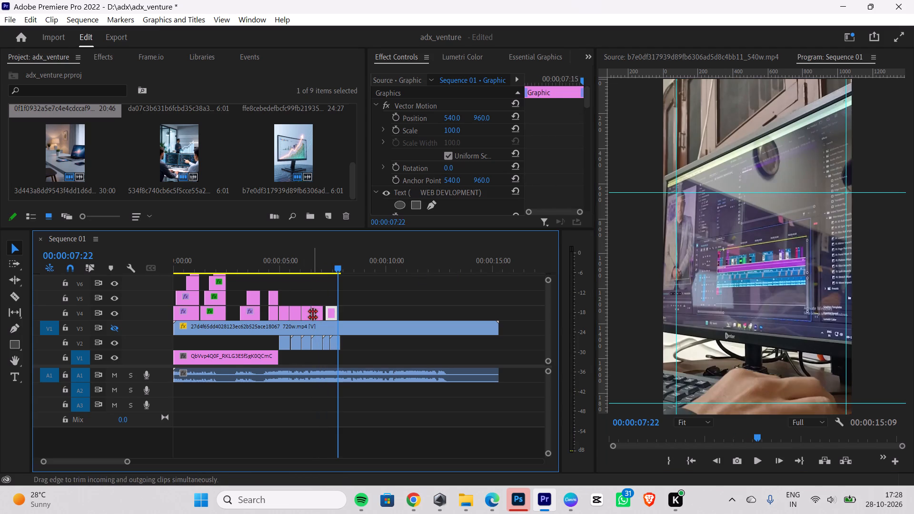
{"action": "left_click", "coordinate": [331, 312]}
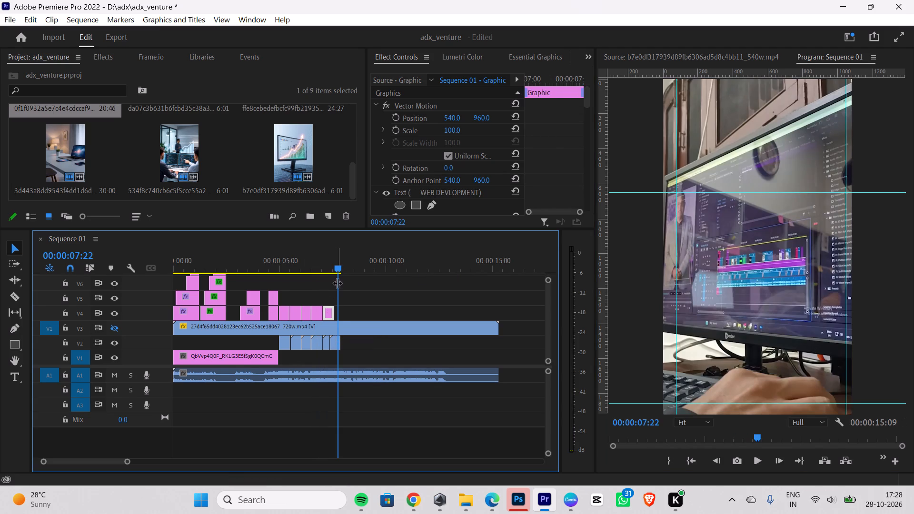
{"action": "left_click_drag", "start_coordinate": [338, 260], "coordinate": [331, 262]}
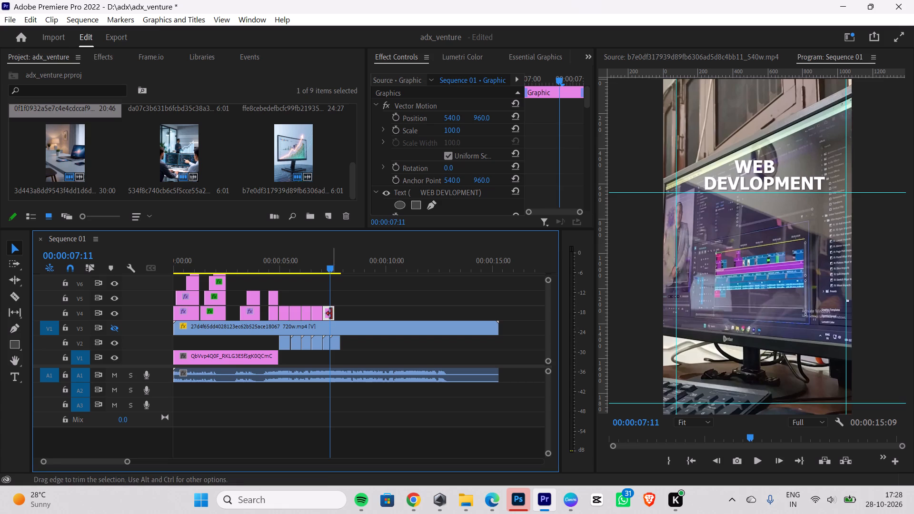
{"action": "left_click", "coordinate": [335, 311]}
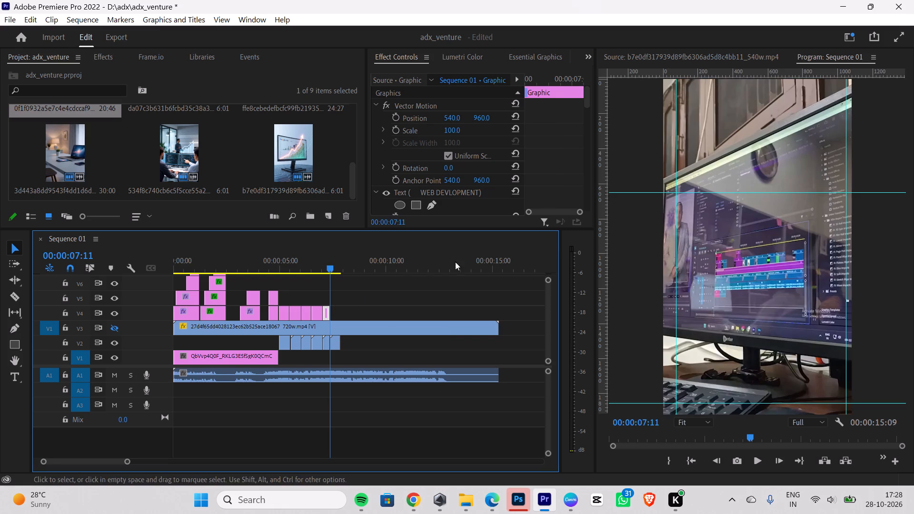
Replace the title's text over the orange laptop clip with GRAPHIC DESIGNING on two lines, indenting GRAPHIC by one space.
{"action": "left_click", "coordinate": [331, 267]}
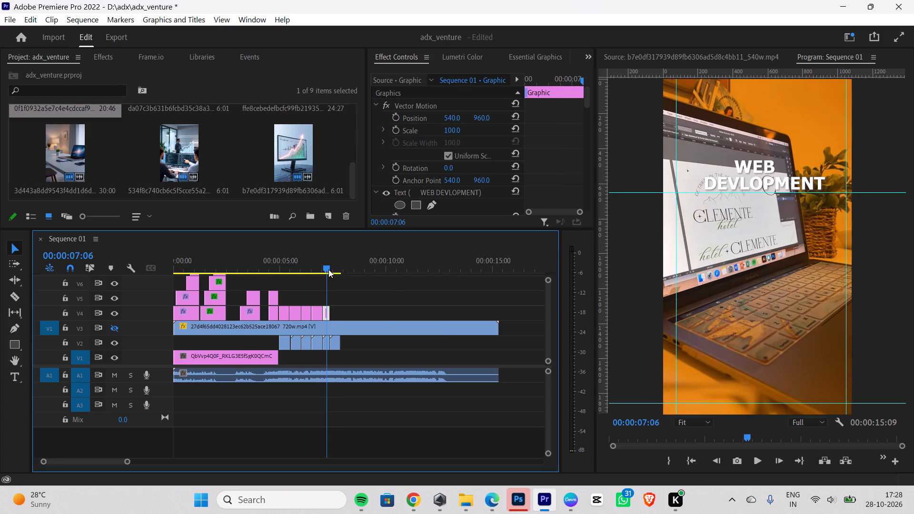
{"action": "double_click", "coordinate": [757, 177]}
{"action": "key", "text": "BackSpace"}
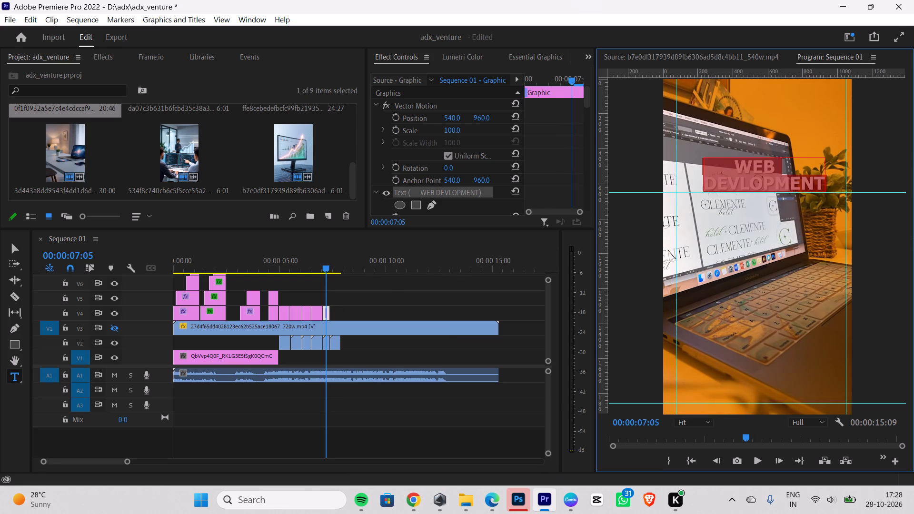
{"action": "type", "text": "GRAPHIC DESIGNING"}
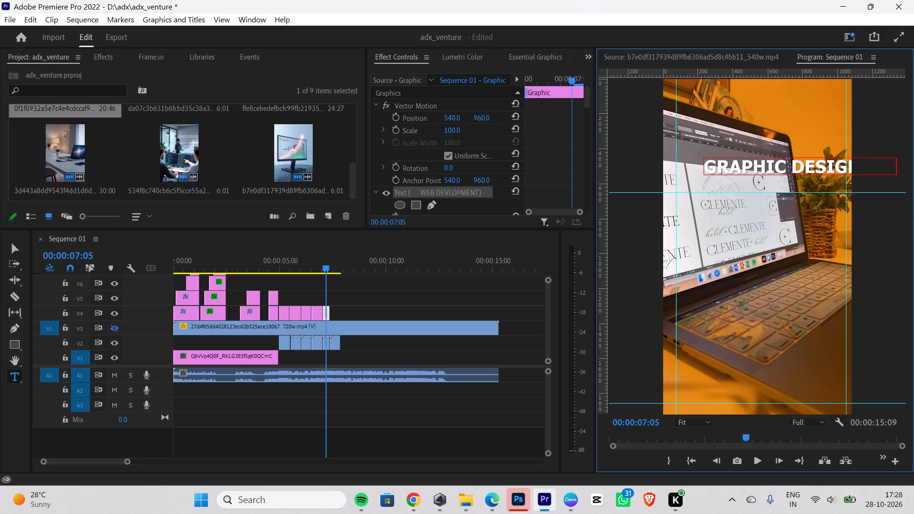
{"action": "left_click", "coordinate": [790, 172]}
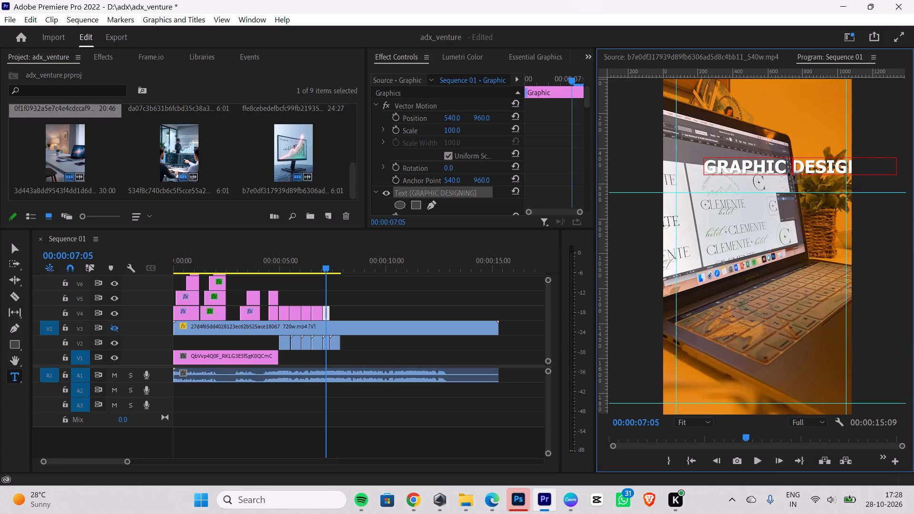
{"action": "key", "text": "Return"}
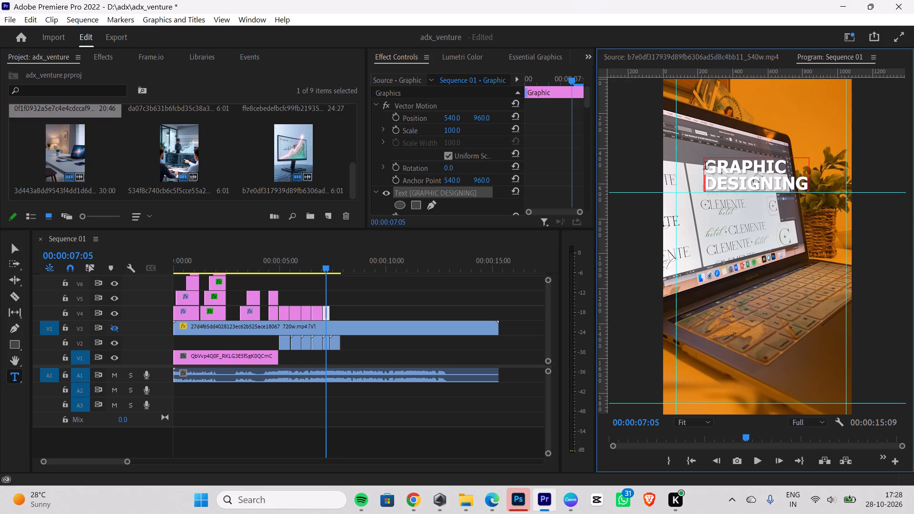
{"action": "left_click", "coordinate": [705, 167]}
{"action": "key", "text": "space"}
{"action": "key", "text": "space"}
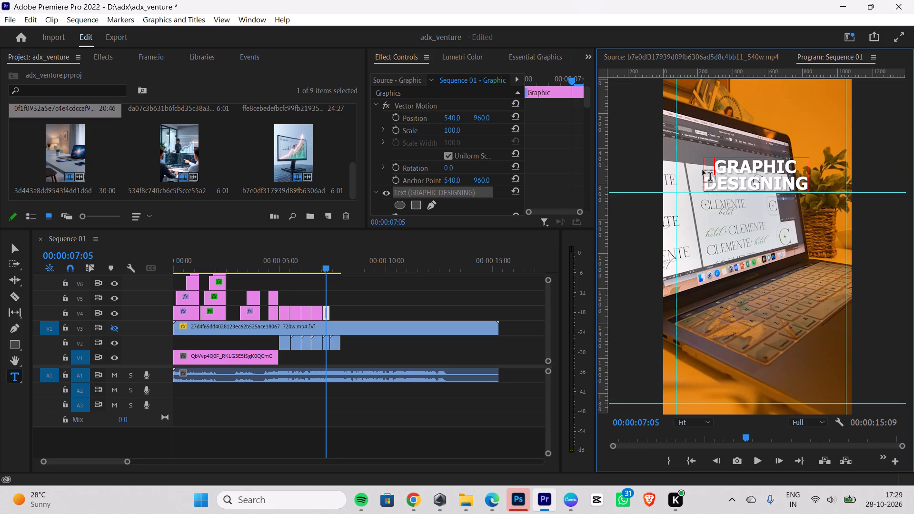
{"action": "key", "text": "BackSpace"}
{"action": "left_click", "coordinate": [10, 243]}
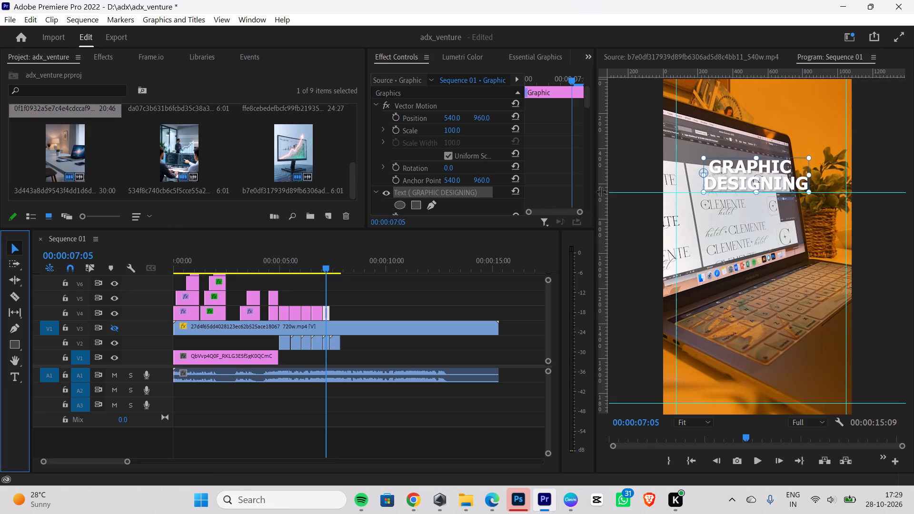
Shift the GRAPHIC DESIGNING title slightly sideways and down to centre it just above the horizontal guide.
{"action": "left_click_drag", "start_coordinate": [744, 175], "coordinate": [749, 176]}
{"action": "left_click", "coordinate": [748, 240]}
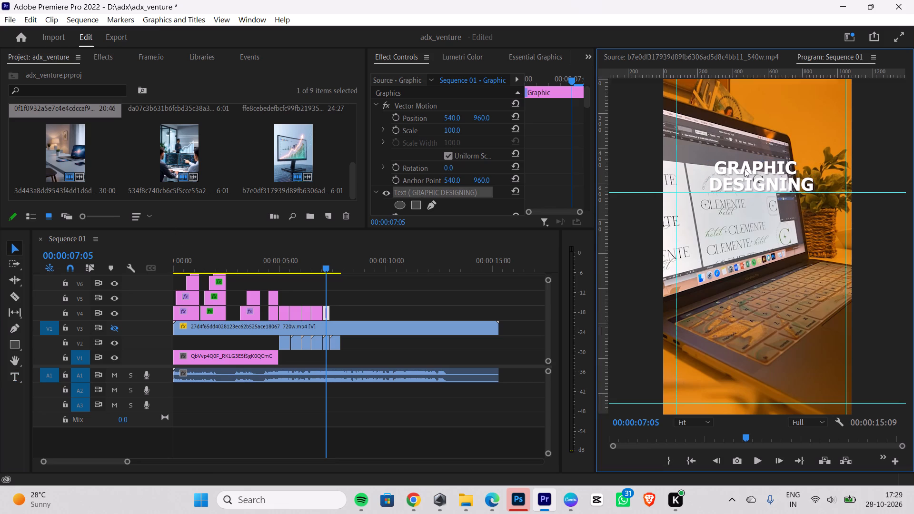
Indent the GRAPHIC line of the GRAPHIC DESIGNING title by one more space to centre it over DESIGNING.
{"action": "double_click", "coordinate": [745, 169]}
{"action": "left_click", "coordinate": [714, 172]}
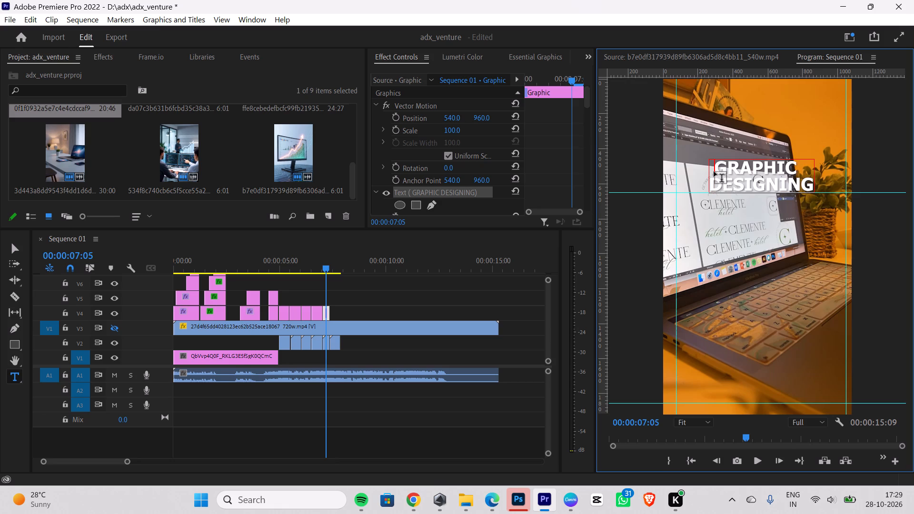
{"action": "key", "text": "space"}
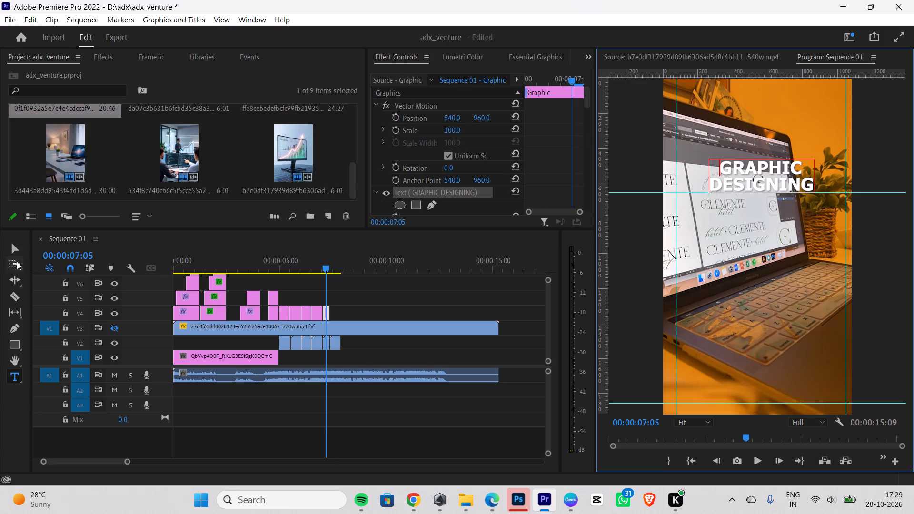
{"action": "left_click", "coordinate": [21, 248]}
{"action": "left_click", "coordinate": [740, 223]}
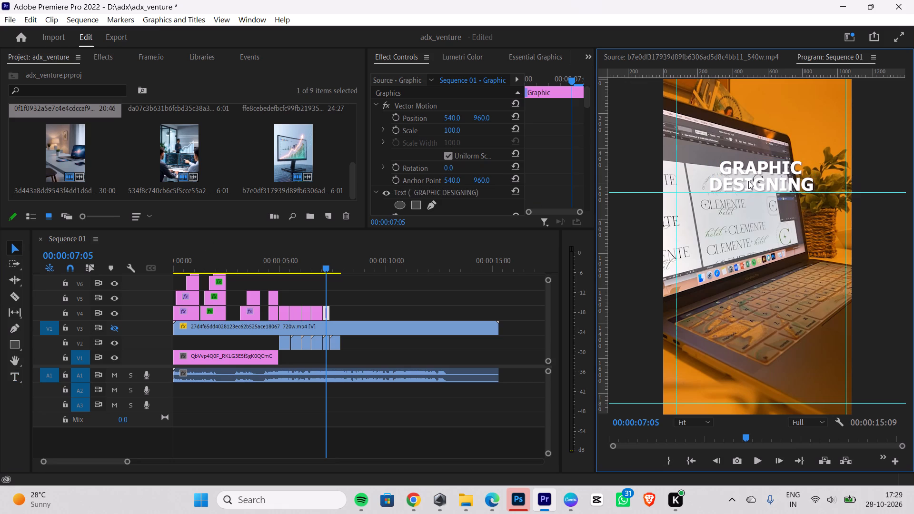
Set the shadow distance of the GRAPHIC DESIGNING title to 13.0.
{"action": "left_click", "coordinate": [748, 180]}
{"action": "scroll", "coordinate": [418, 171], "scroll_direction": "down", "scroll_amount": 15}
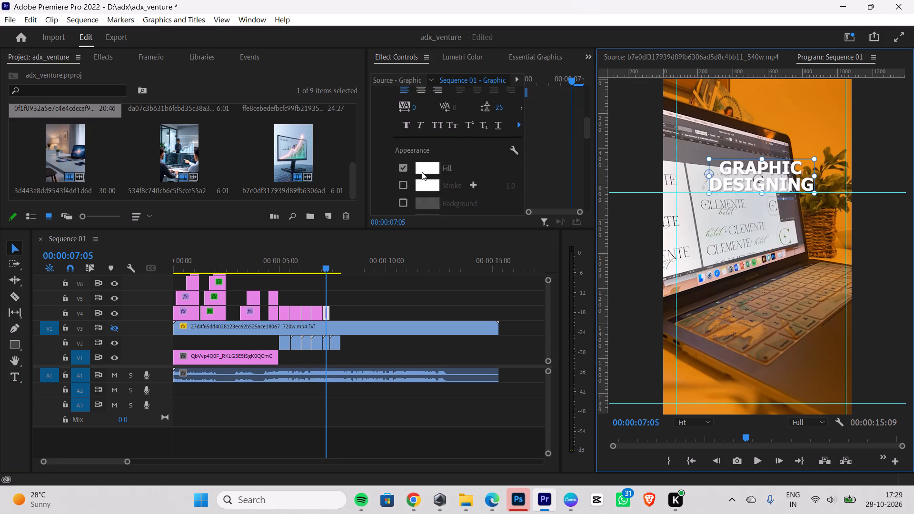
{"action": "scroll", "coordinate": [423, 172], "scroll_direction": "down", "scroll_amount": 4}
{"action": "scroll", "coordinate": [491, 191], "scroll_direction": "down", "scroll_amount": 1}
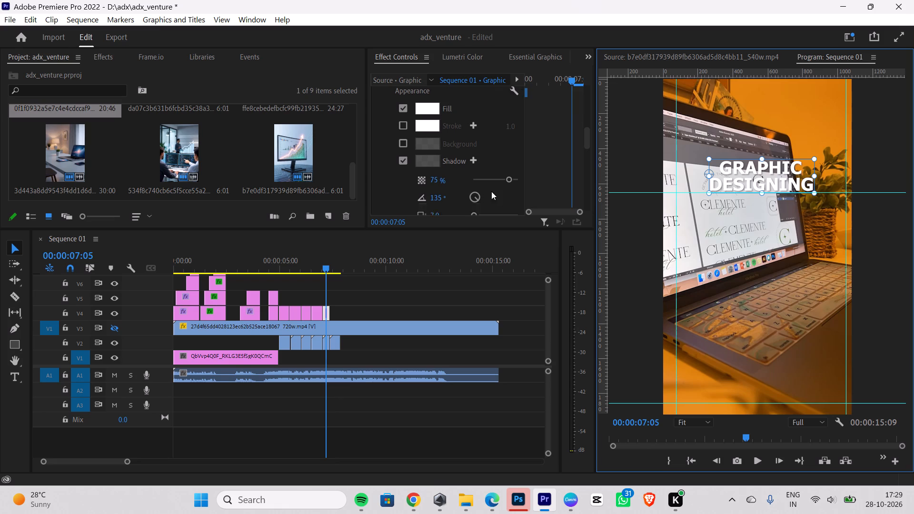
{"action": "scroll", "coordinate": [491, 191], "scroll_direction": "down", "scroll_amount": 2}
{"action": "left_click", "coordinate": [478, 192]}
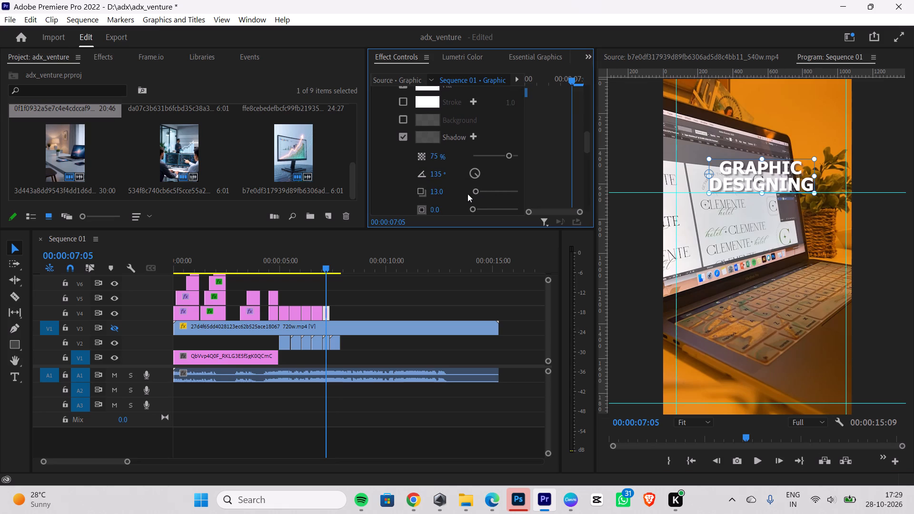
{"action": "left_click", "coordinate": [473, 191]}
Paste the WEB DEVLOPMENT title on V4 directly after the GRAPHIC DESIGNING title.
{"action": "key", "text": "ctrl+v"}
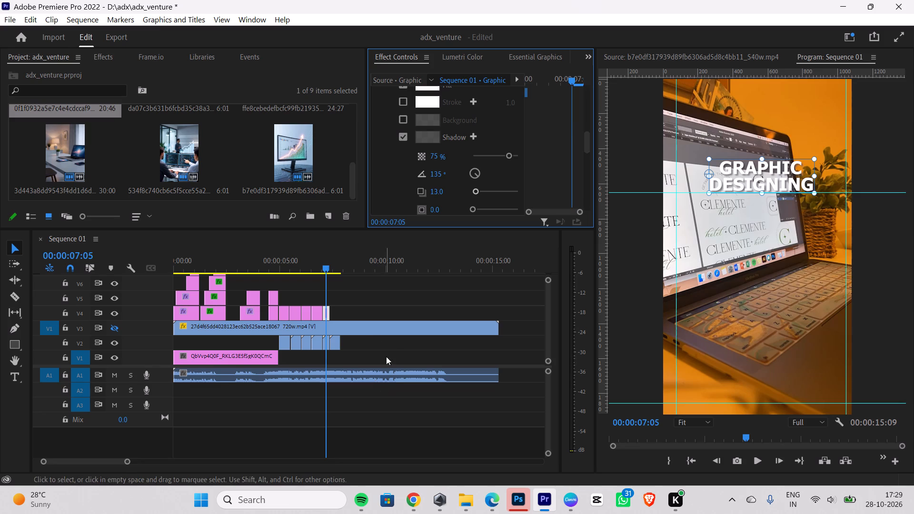
{"action": "left_click_drag", "start_coordinate": [327, 267], "coordinate": [330, 264]}
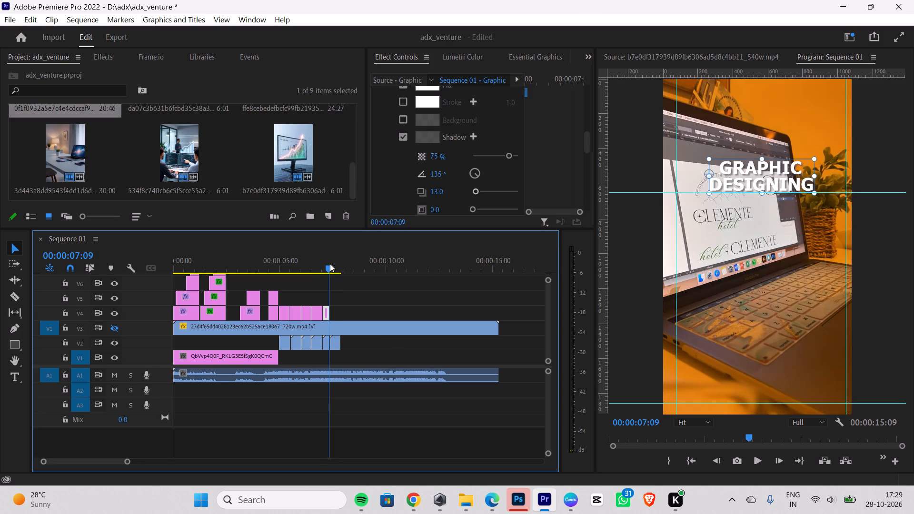
{"action": "left_click_drag", "start_coordinate": [330, 264], "coordinate": [331, 264]}
{"action": "key", "text": "ctrl+v"}
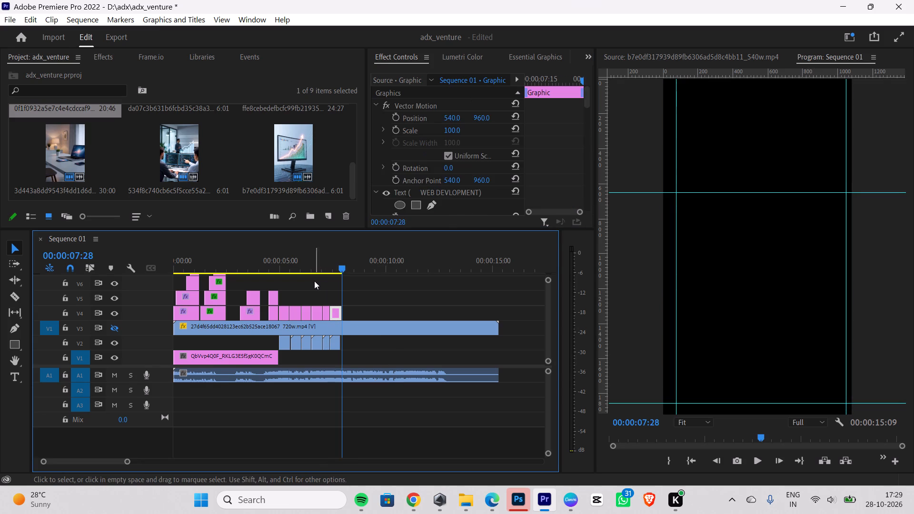
Replace the pasted title's text over the monitor and keyboard clip with VIDEO EDITING on one line.
{"action": "left_click_drag", "start_coordinate": [341, 266], "coordinate": [336, 269]}
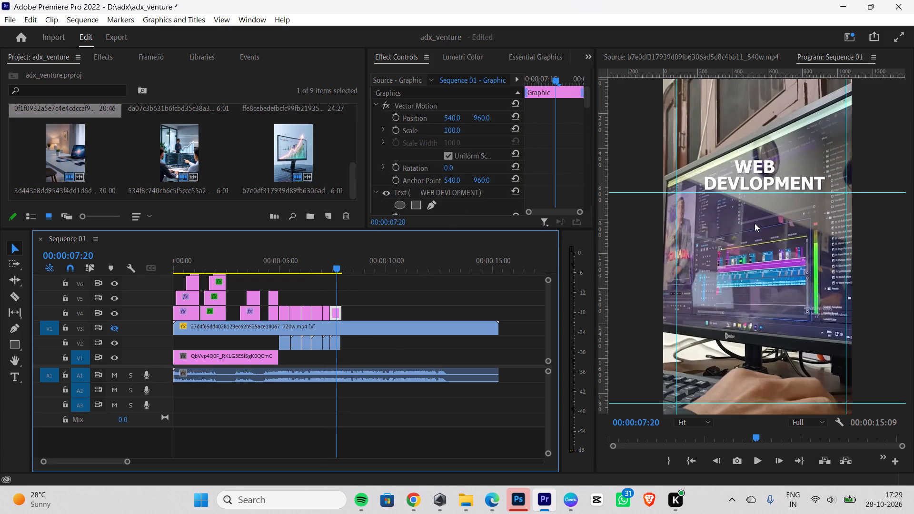
{"action": "double_click", "coordinate": [765, 183]}
{"action": "key", "text": "BackSpace"}
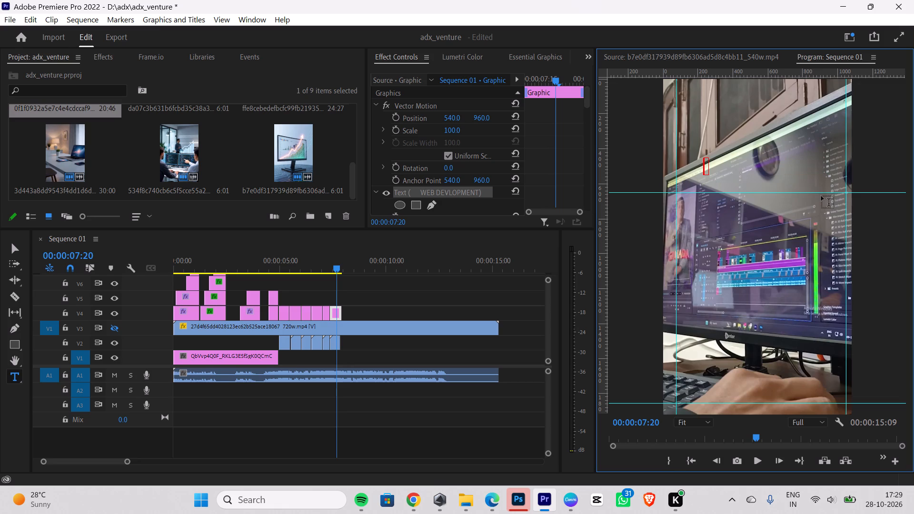
{"action": "type", "text": "VIDEO EDITING"}
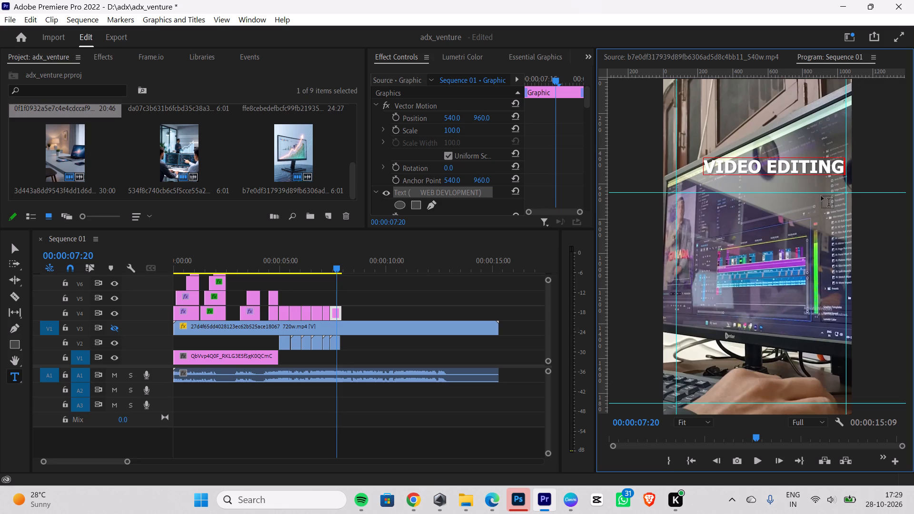
{"action": "left_click", "coordinate": [12, 250]}
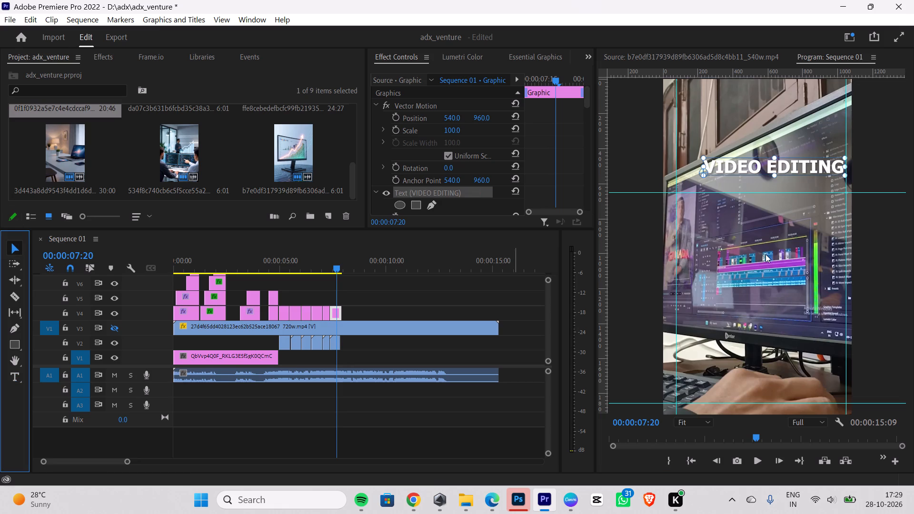
Shift the VIDEO EDITING title down and slightly sideways so it is centred just above the horizontal guide.
{"action": "left_click_drag", "start_coordinate": [800, 167], "coordinate": [795, 180]}
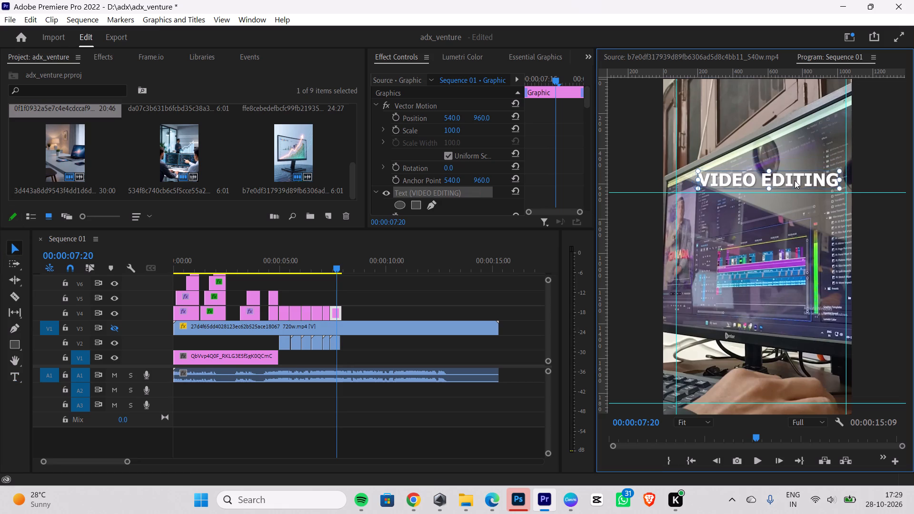
{"action": "left_click_drag", "start_coordinate": [795, 180], "coordinate": [792, 184]}
{"action": "left_click", "coordinate": [804, 254]}
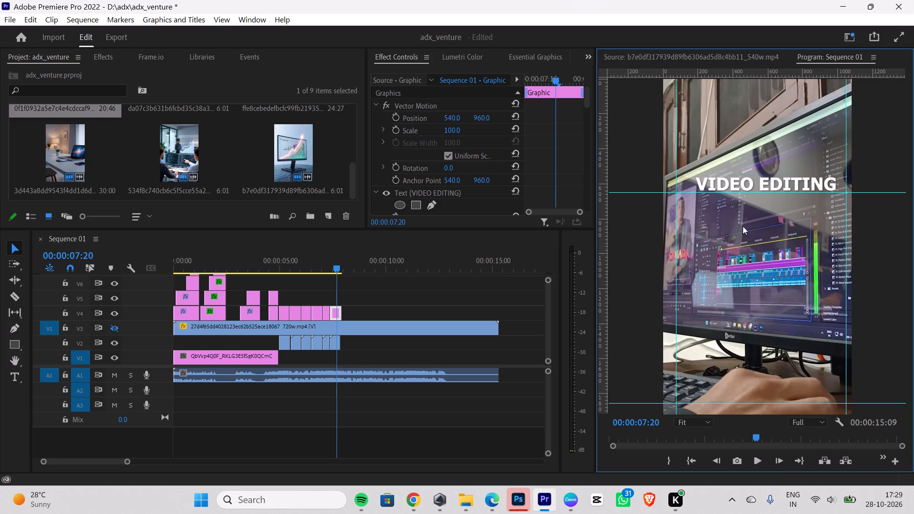
Play the sequence from the beginning to review the titles and service clips.
{"action": "left_click_drag", "start_coordinate": [341, 267], "coordinate": [0, 304]}
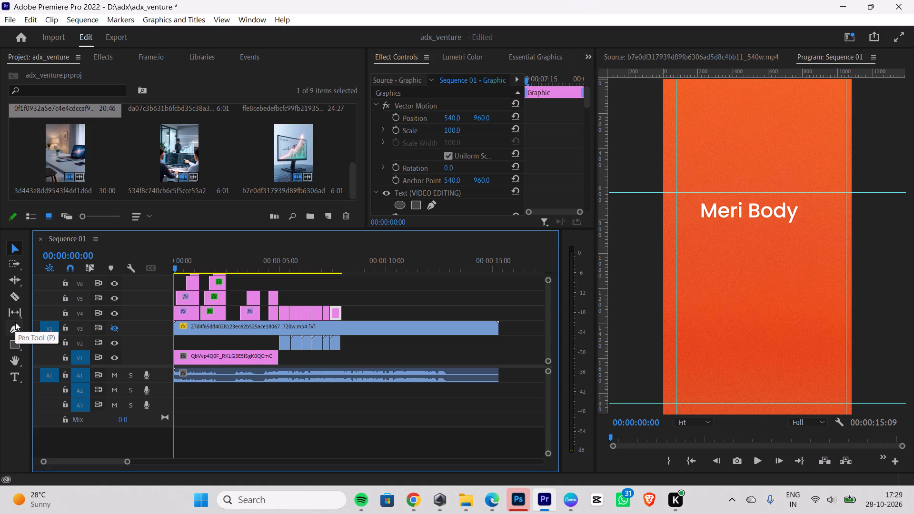
{"action": "key", "text": "space"}
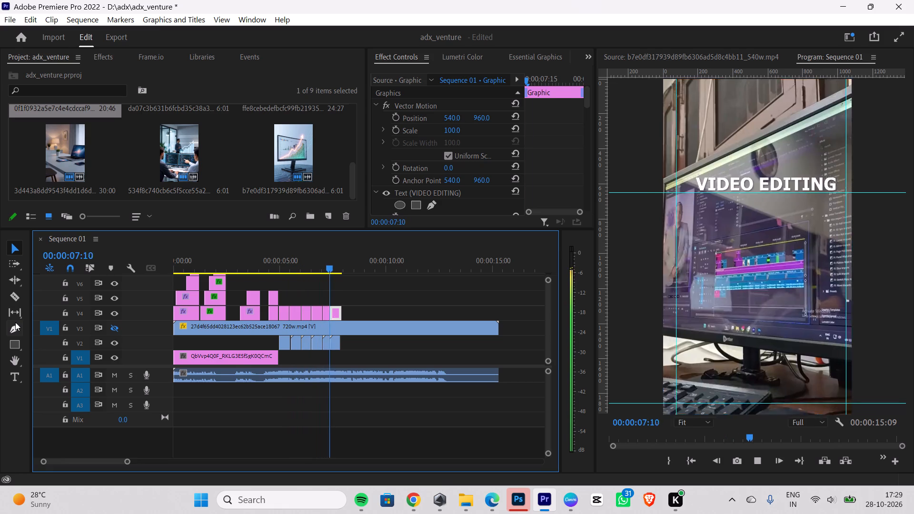
{"action": "key", "text": "space"}
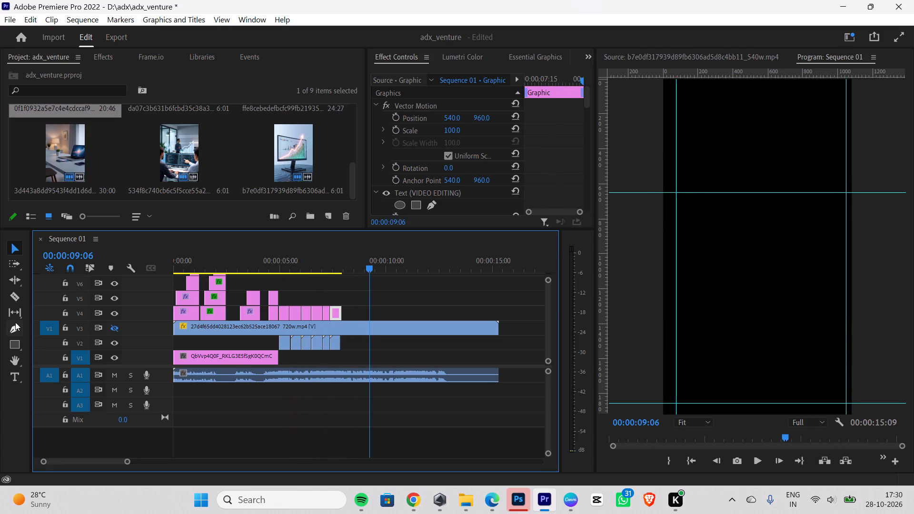
Scale the V2 clip under the WEB DEVLOPMENT title to 131.0 so it fills the frame.
{"action": "left_click_drag", "start_coordinate": [368, 265], "coordinate": [302, 271]}
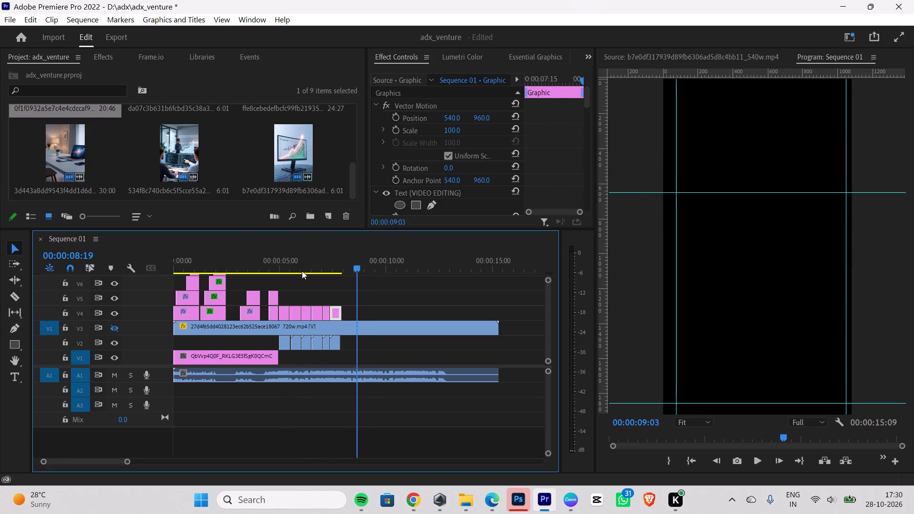
{"action": "left_click_drag", "start_coordinate": [302, 271], "coordinate": [282, 266]}
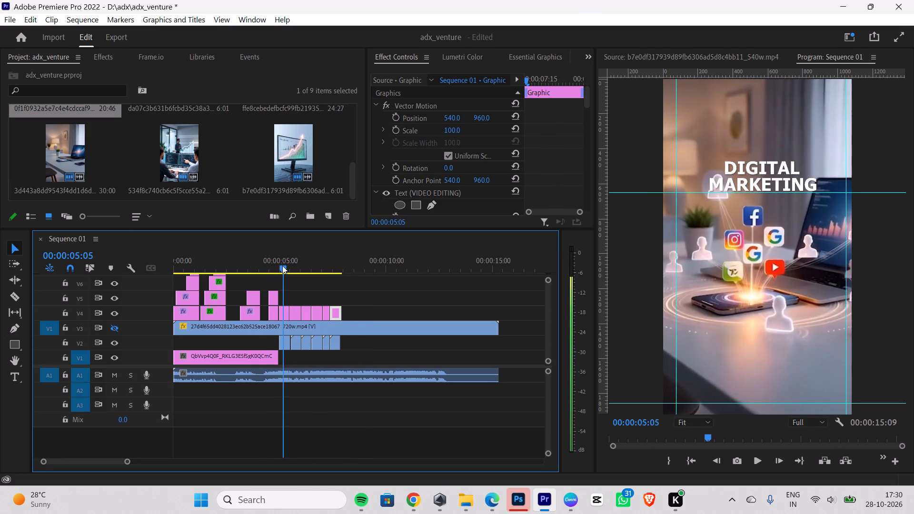
{"action": "left_click_drag", "start_coordinate": [282, 266], "coordinate": [291, 263]}
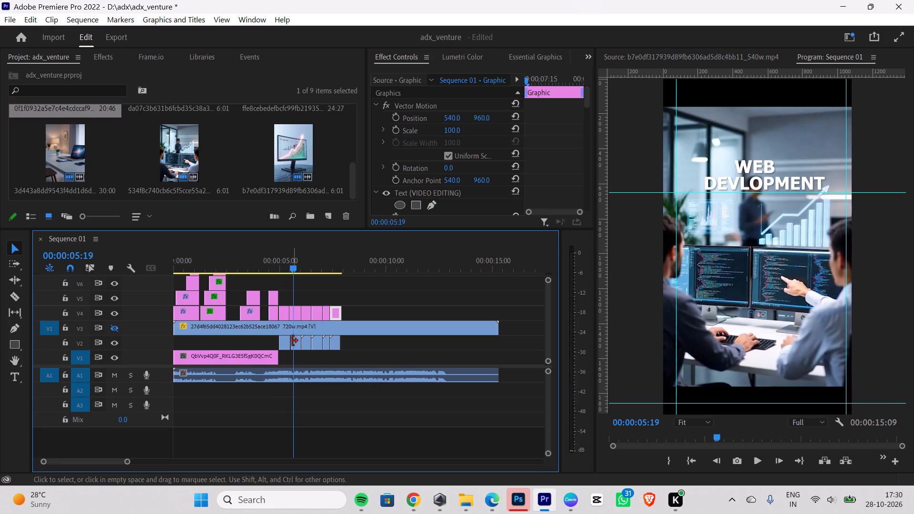
{"action": "left_click", "coordinate": [295, 341]}
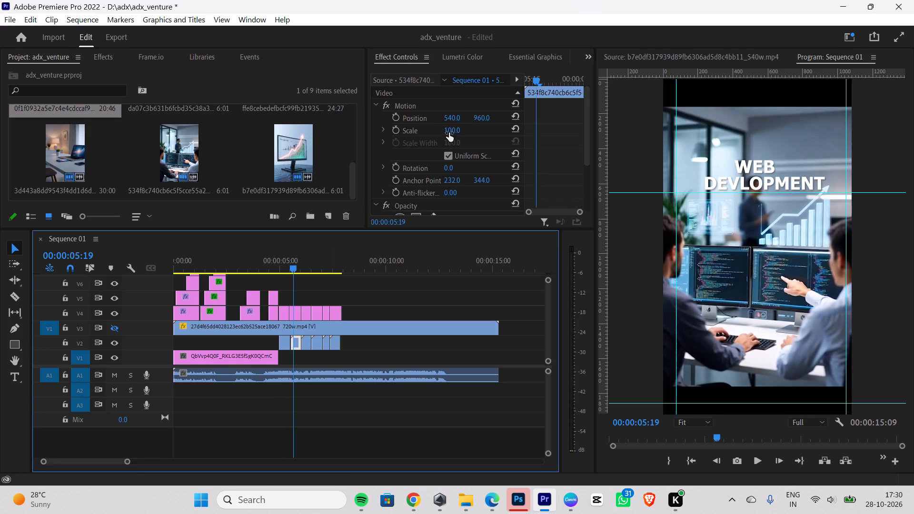
{"action": "left_click_drag", "start_coordinate": [449, 133], "coordinate": [467, 127]}
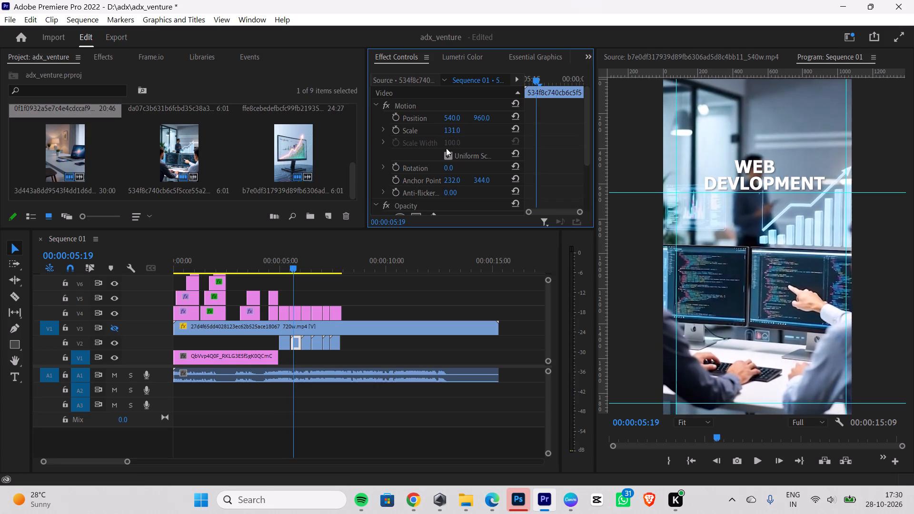
Play the sequence from the WEB DEVLOPMENT clip through the last title to check the service section.
{"action": "key", "text": "space"}
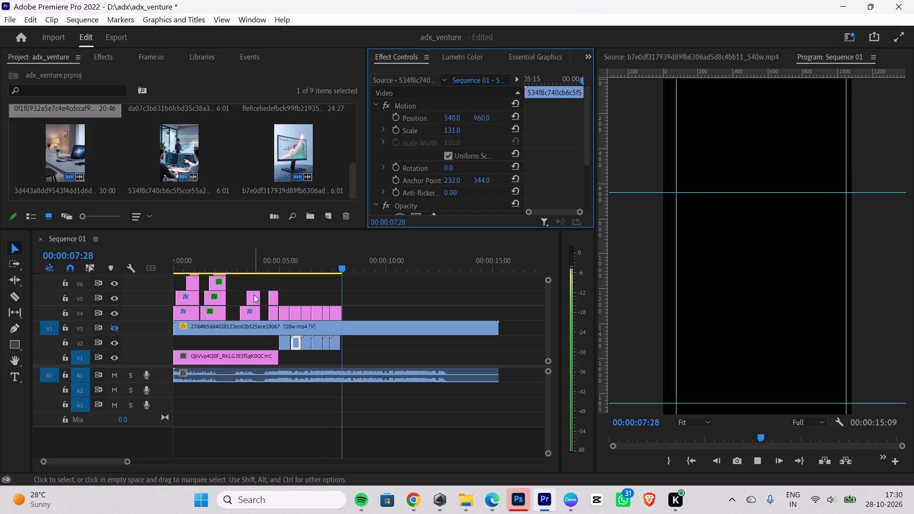
{"action": "key", "text": "space"}
Trim the end of the VIDEO EDITING title on V4 by 2 frames to match the V2 clip's end.
{"action": "left_click_drag", "start_coordinate": [349, 267], "coordinate": [343, 267]}
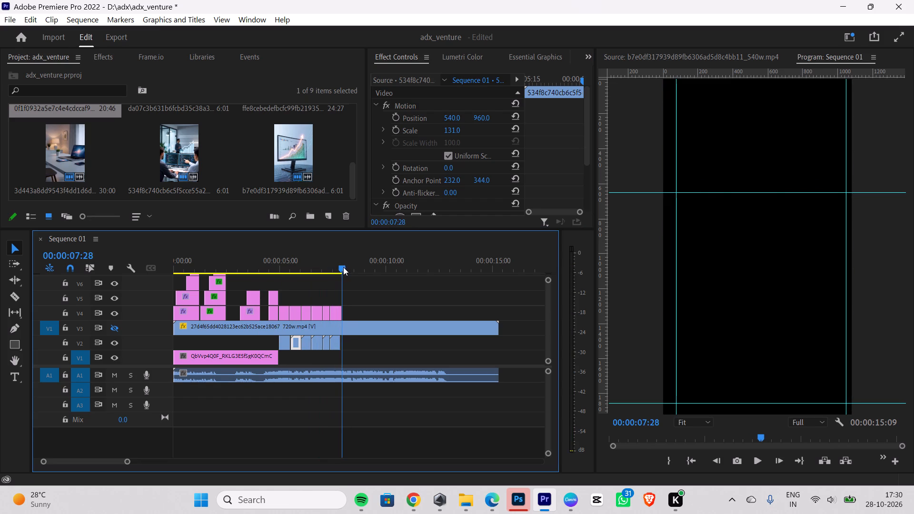
{"action": "left_click_drag", "start_coordinate": [343, 267], "coordinate": [343, 267]}
{"action": "left_click_drag", "start_coordinate": [125, 461], "coordinate": [118, 461]}
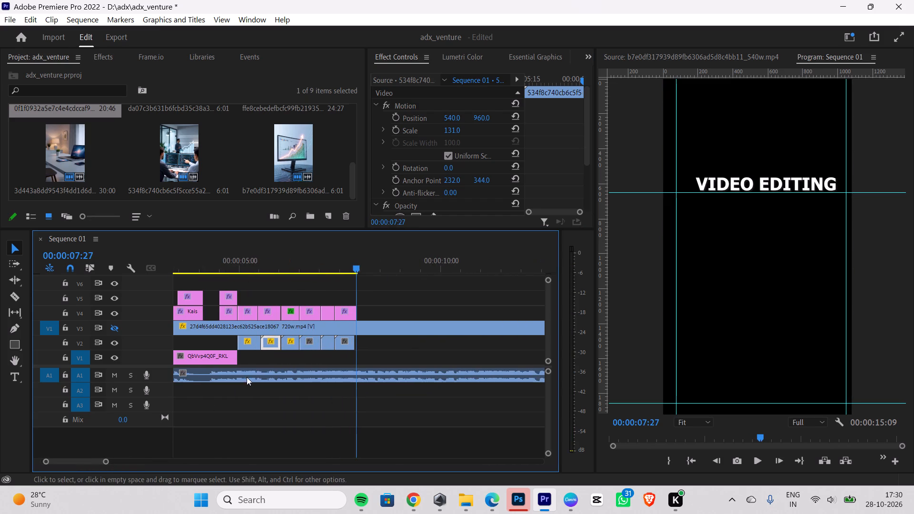
{"action": "left_click", "coordinate": [355, 310]}
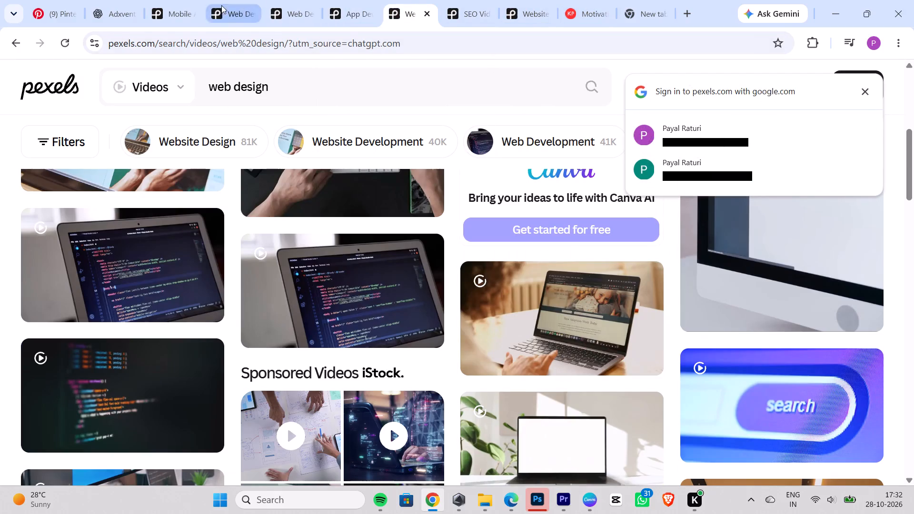
Return to Pinterest and look through the "app development animation video" results for usable footage.
{"action": "left_click", "coordinate": [64, 12]}
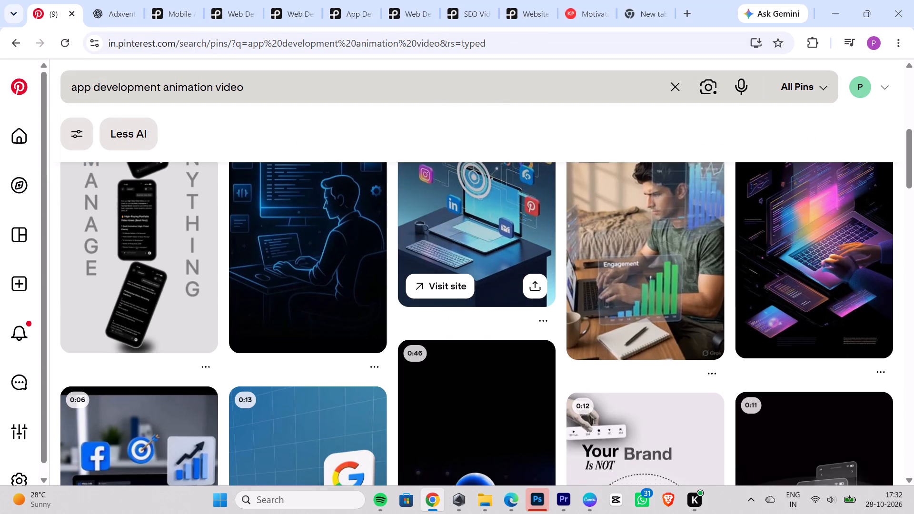
{"action": "key", "text": "Return"}
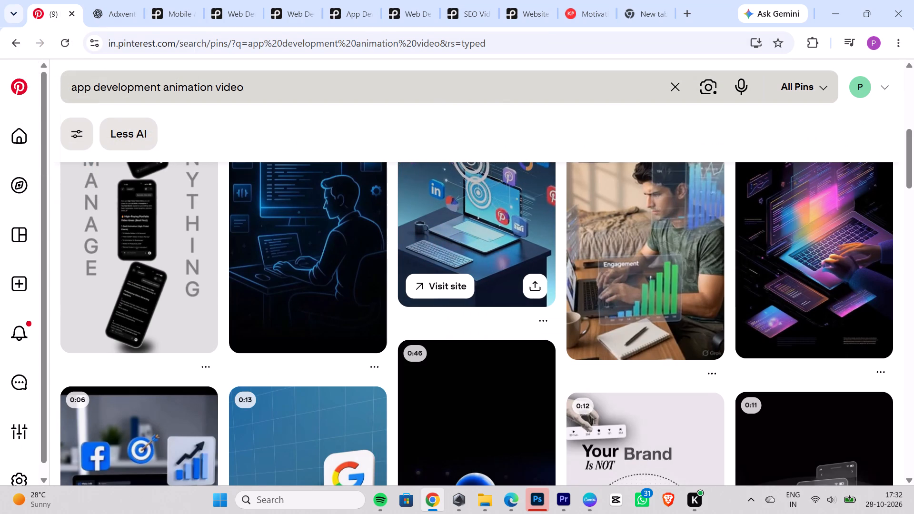
{"action": "left_click", "coordinate": [250, 79]}
{"action": "key", "text": "Return"}
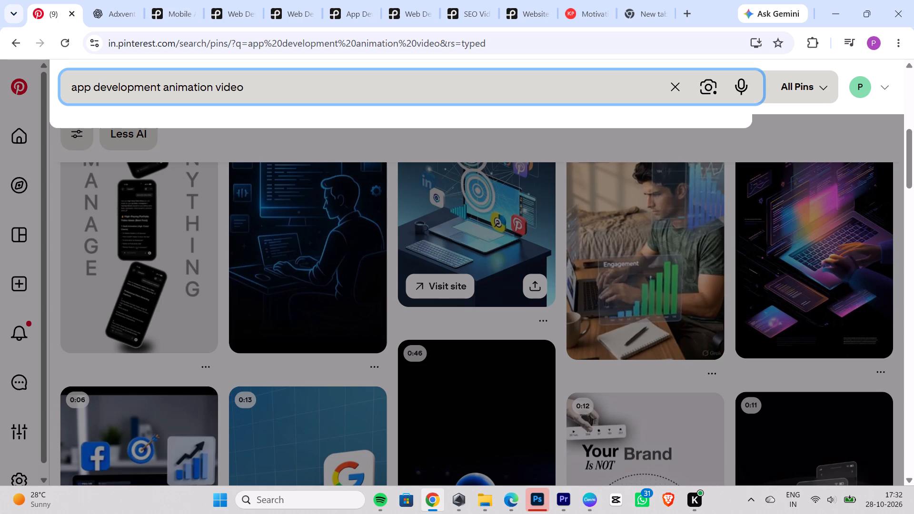
{"action": "key", "text": "Return"}
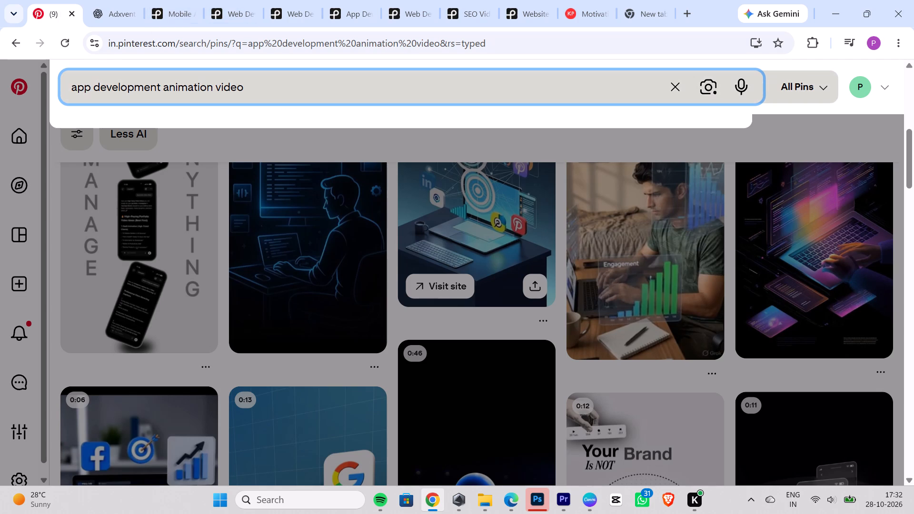
{"action": "left_click", "coordinate": [304, 93]}
{"action": "key", "text": "Return"}
{"action": "key", "text": "Return"}
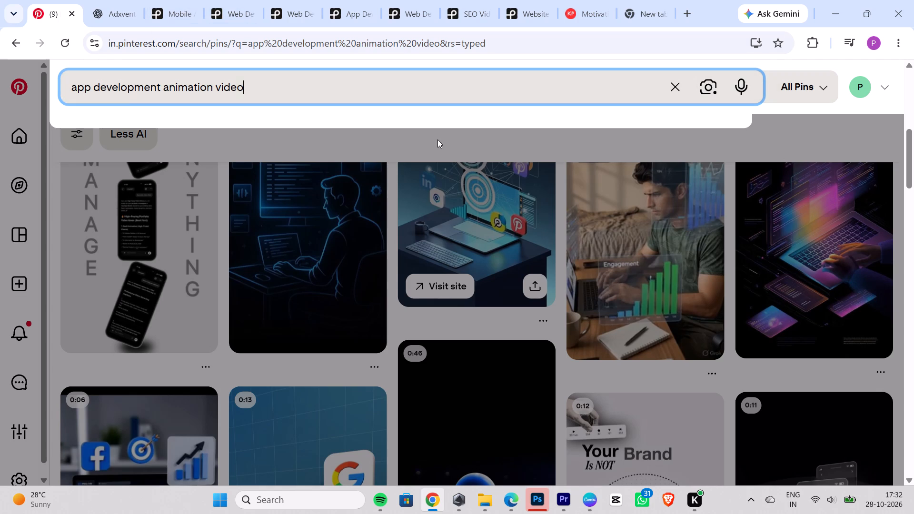
{"action": "left_click", "coordinate": [437, 140]}
{"action": "scroll", "coordinate": [445, 258], "scroll_direction": "up", "scroll_amount": 2}
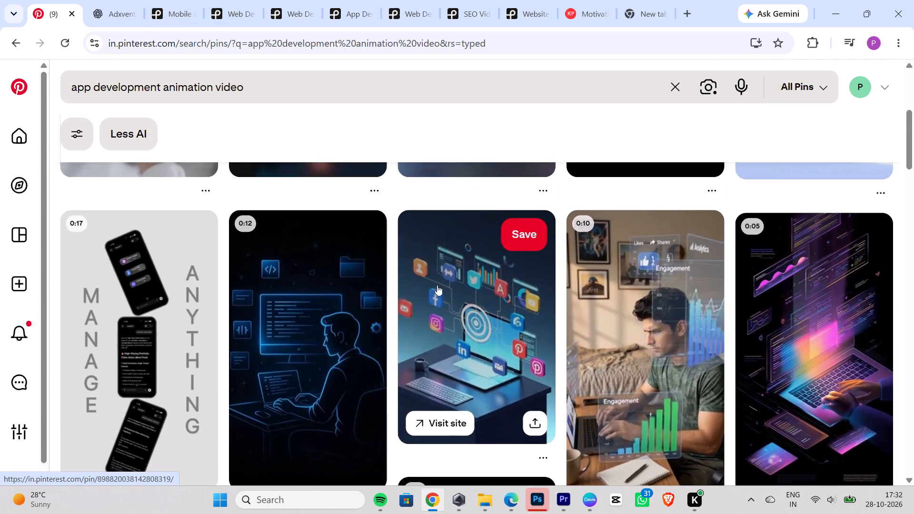
Open the pin showing social media icons floating around a laptop and copy its link.
{"action": "left_click", "coordinate": [487, 329]}
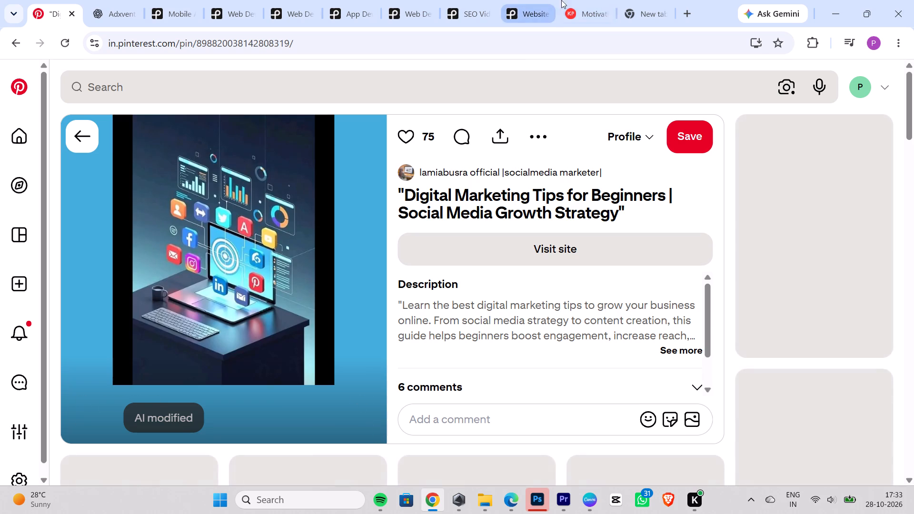
{"action": "left_click", "coordinate": [500, 138]}
{"action": "triple_click", "coordinate": [401, 214]}
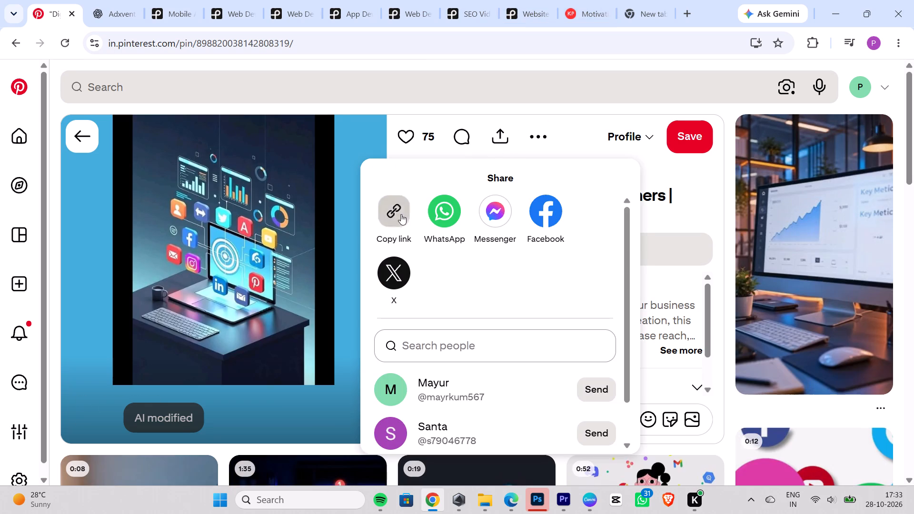
{"action": "left_click", "coordinate": [401, 214]}
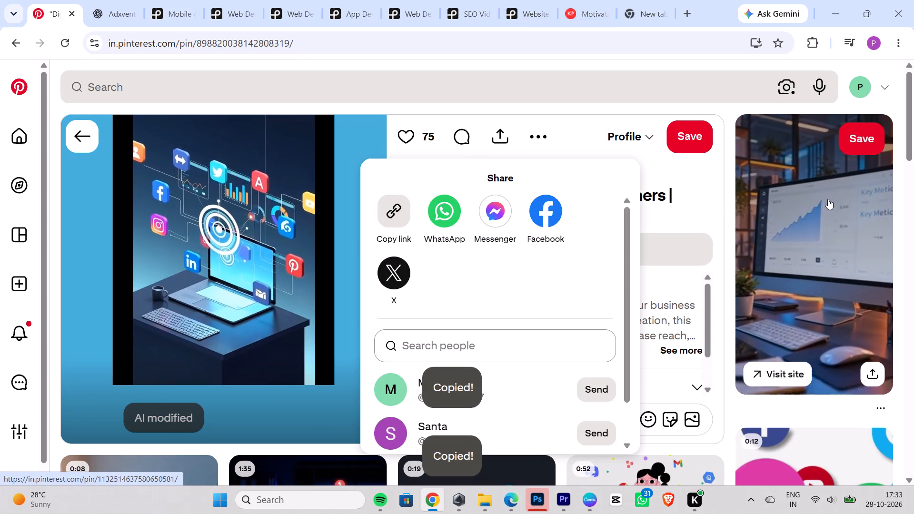
{"action": "left_click", "coordinate": [825, 201]}
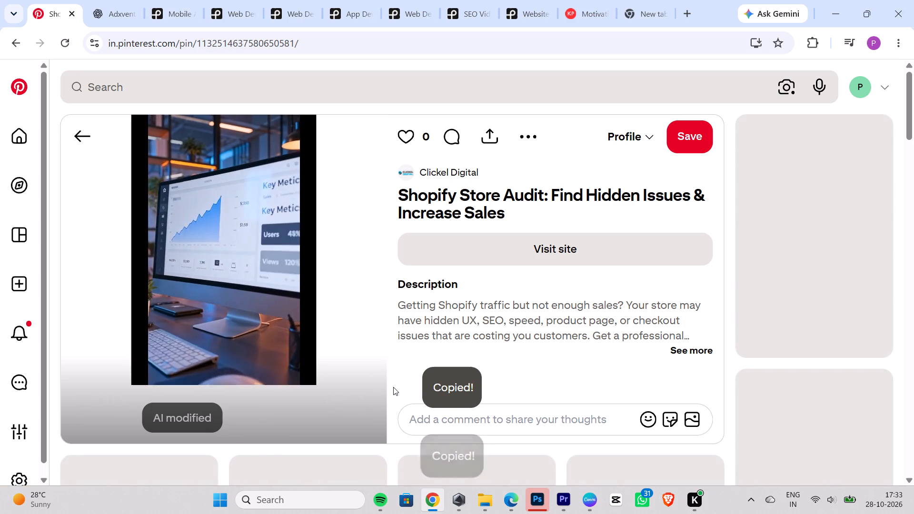
Download the copied pin's video through the KlickPin Pinterest video downloader.
{"action": "left_click", "coordinate": [562, 498]}
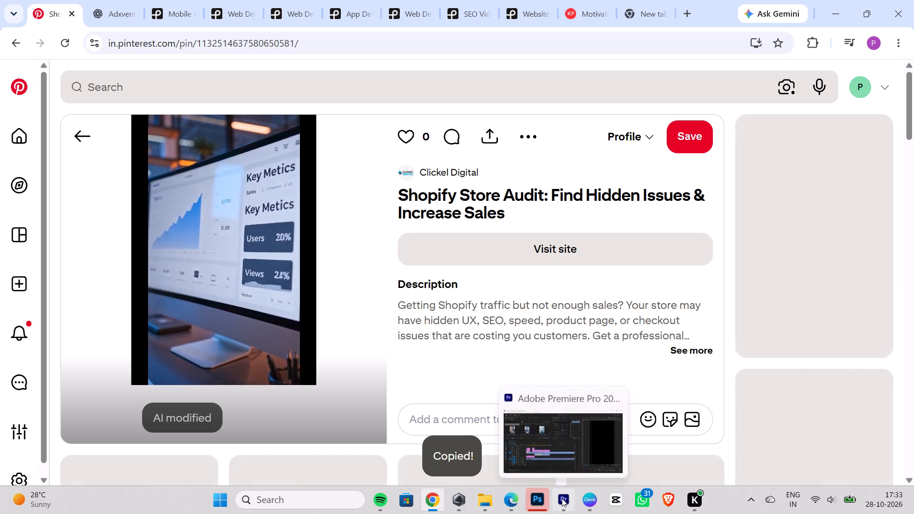
{"action": "left_click", "coordinate": [433, 504]}
{"action": "left_click", "coordinate": [411, 506]}
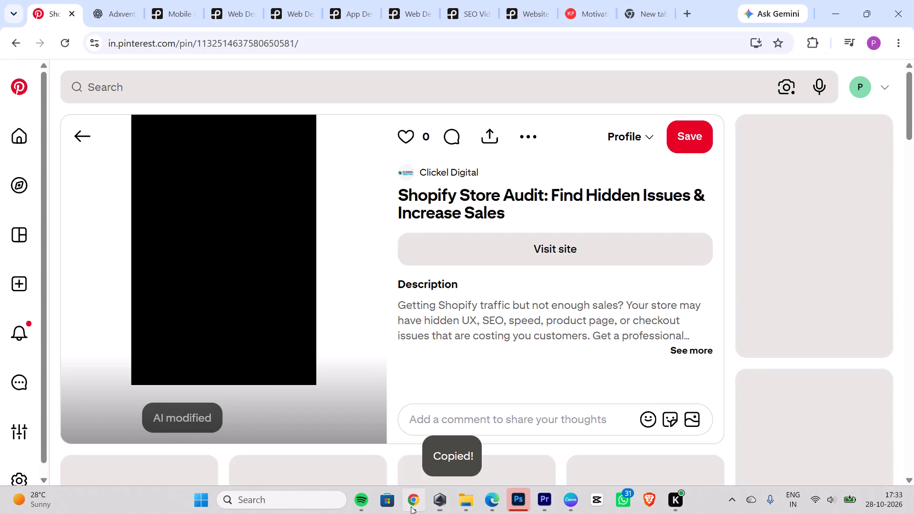
{"action": "left_click", "coordinate": [583, 15]}
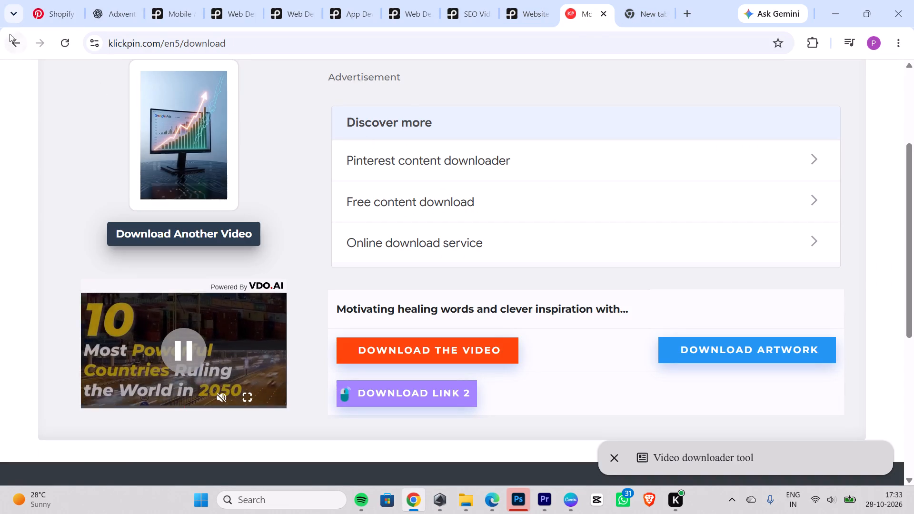
{"action": "left_click", "coordinate": [7, 53]}
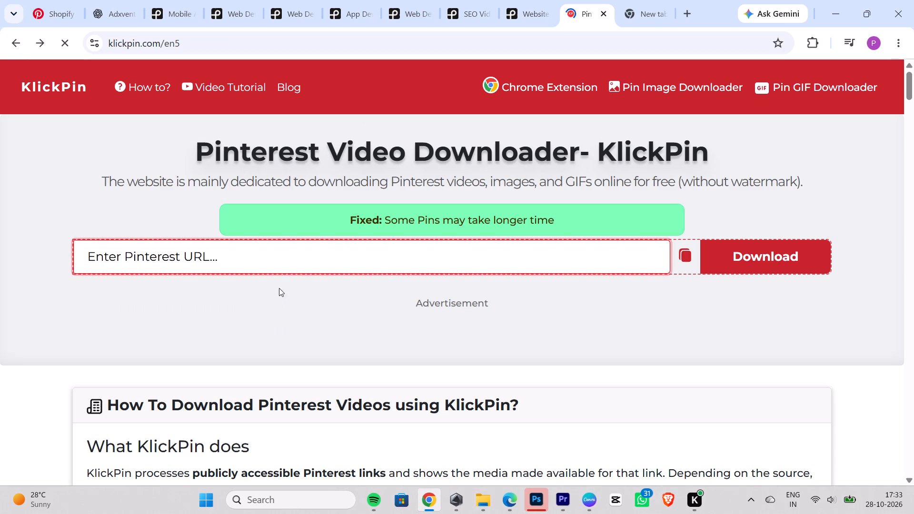
{"action": "left_click", "coordinate": [289, 273]}
{"action": "key", "text": "ctrl+v"}
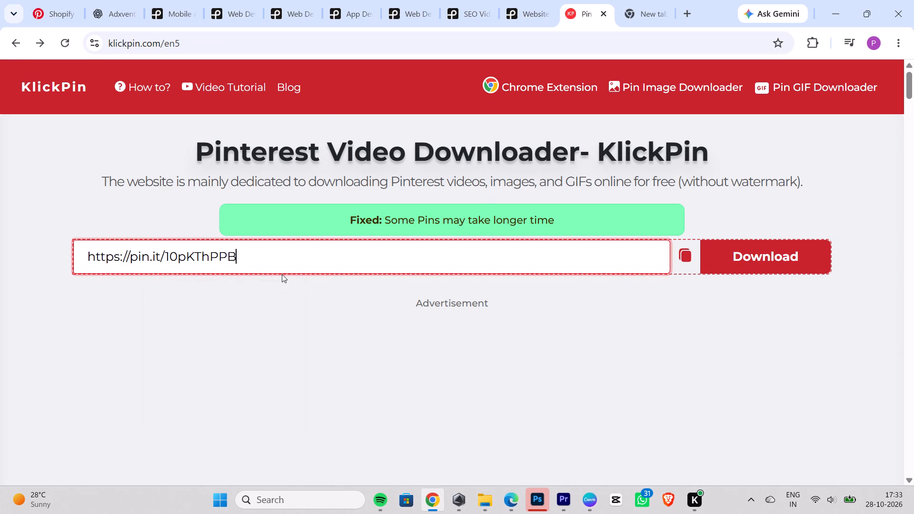
{"action": "key", "text": "Return"}
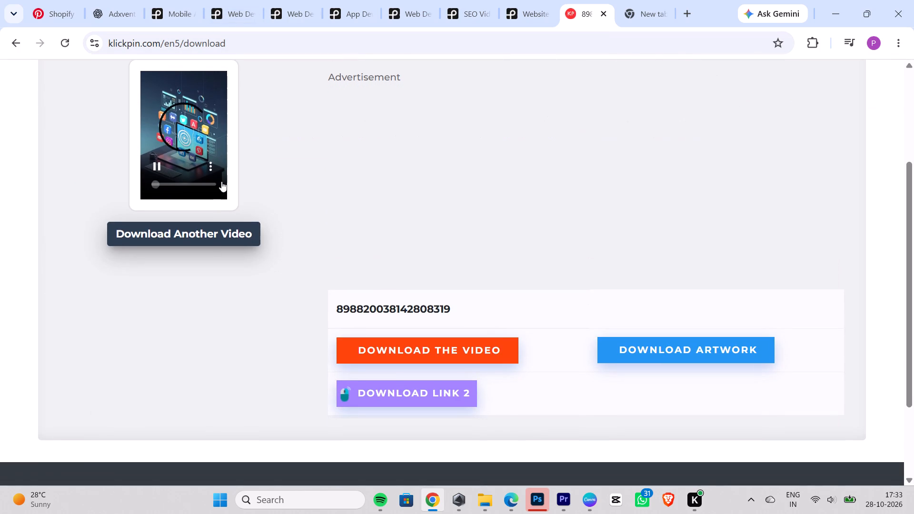
{"action": "left_click", "coordinate": [214, 170]}
{"action": "left_click", "coordinate": [214, 159]}
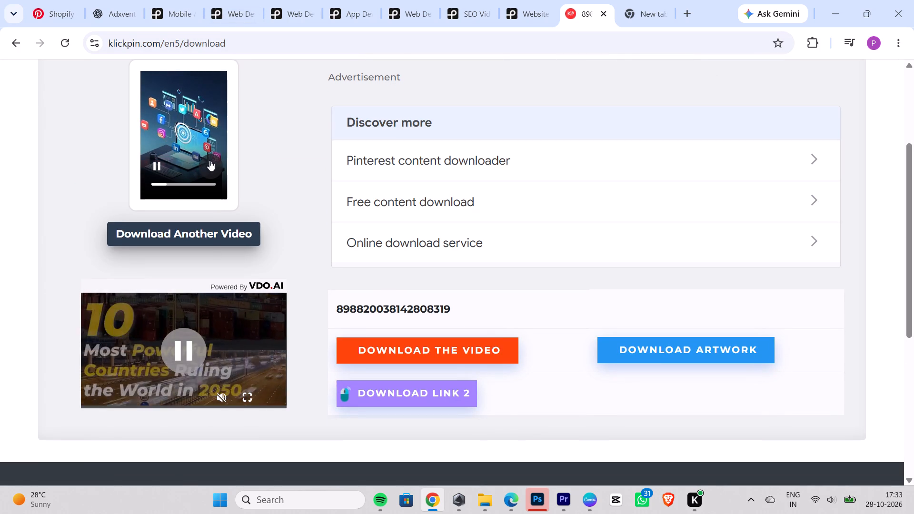
{"action": "left_click", "coordinate": [209, 160]}
{"action": "left_click", "coordinate": [213, 167]}
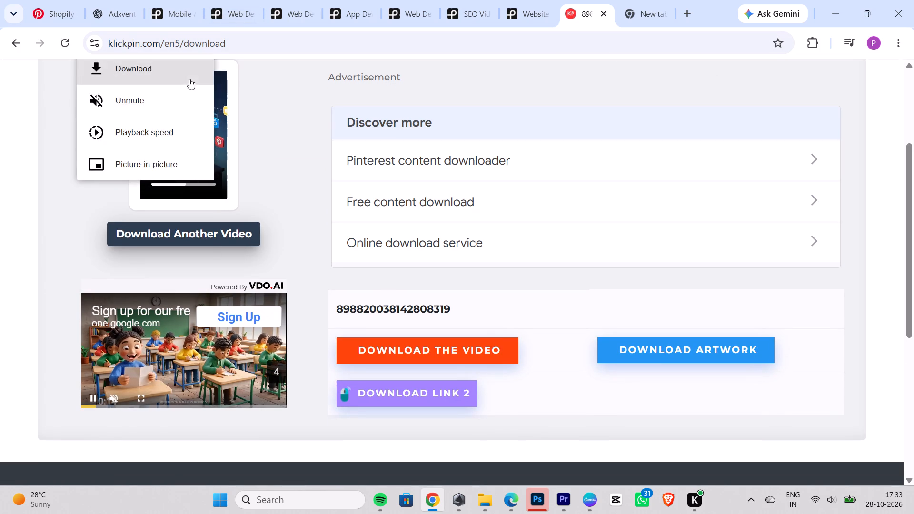
{"action": "left_click", "coordinate": [189, 79]}
Switch to Premiere Pro and import 2cd27f7deb899b85d63bba301ad376fd_540w from Downloads.
{"action": "left_click", "coordinate": [559, 486]}
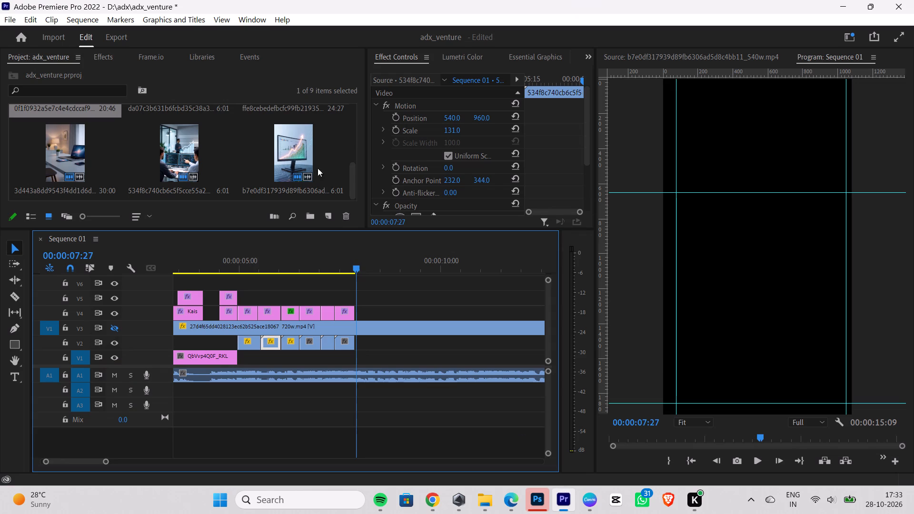
{"action": "key", "text": "ctrl+i"}
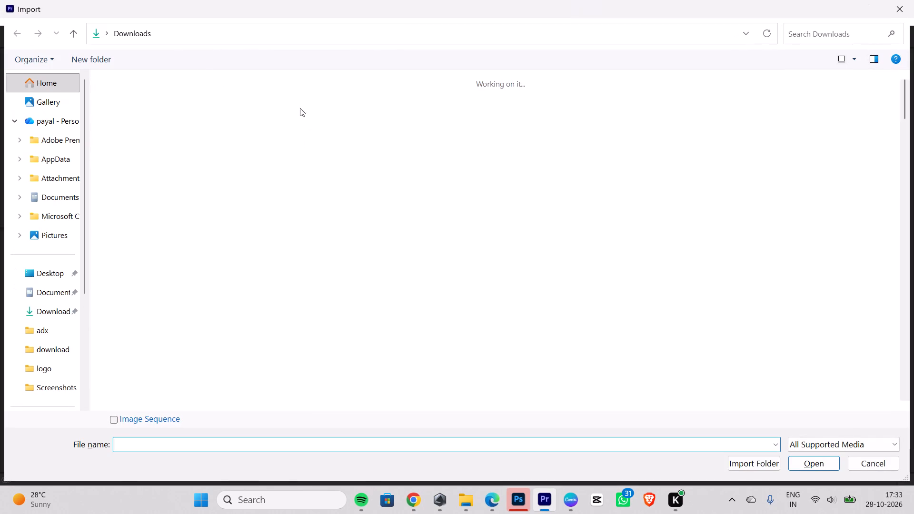
{"action": "left_click", "coordinate": [146, 138]}
{"action": "left_click", "coordinate": [825, 470]}
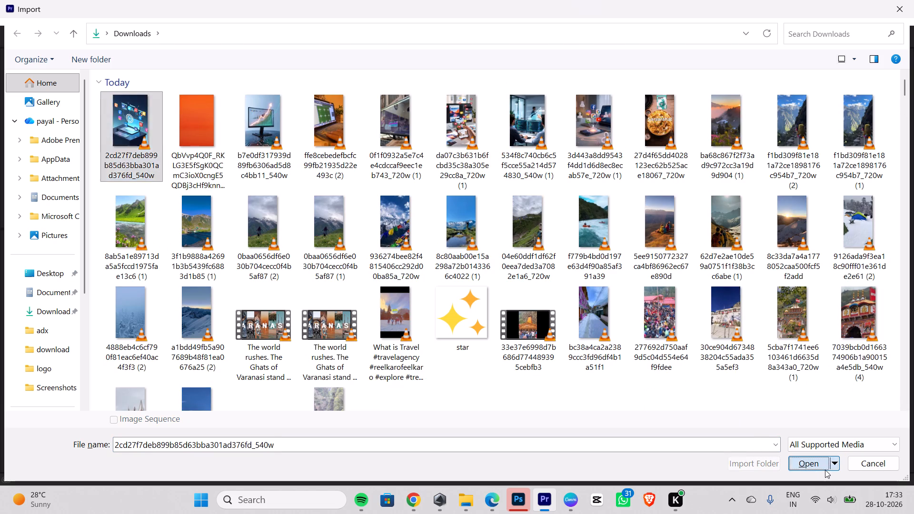
Add the imported laptop clip to the sequence without its audio, placing it on V2 directly after the video editing clip.
{"action": "left_click_drag", "start_coordinate": [78, 153], "coordinate": [372, 303]}
{"action": "left_click", "coordinate": [425, 406]}
{"action": "key", "text": "BackSpace"}
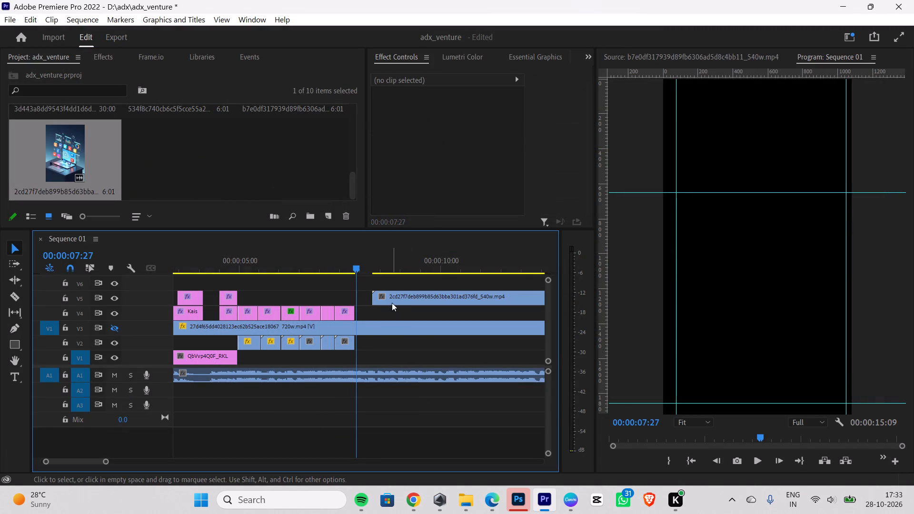
{"action": "left_click_drag", "start_coordinate": [391, 297], "coordinate": [375, 337]}
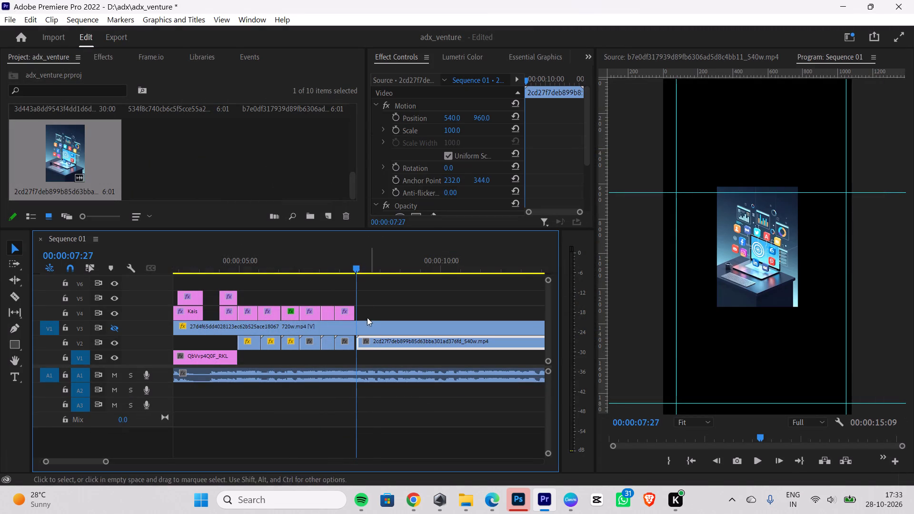
{"action": "left_click", "coordinate": [355, 266]}
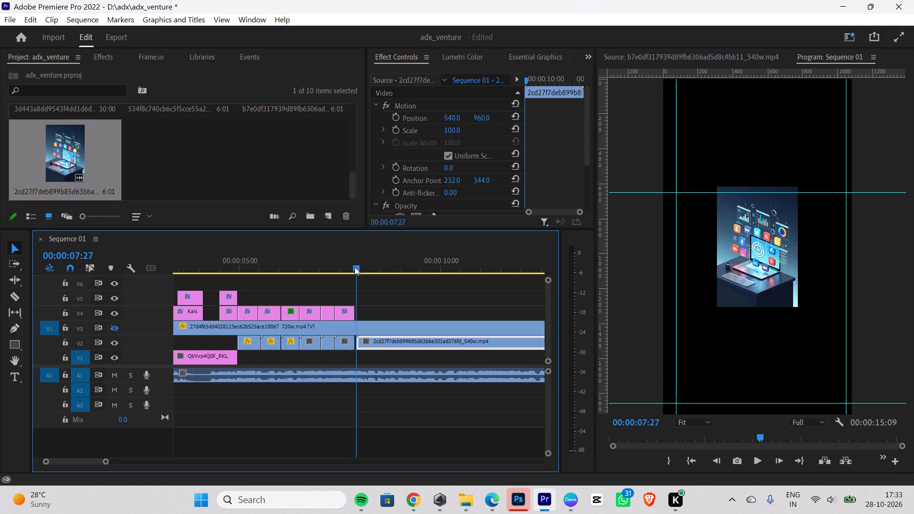
{"action": "left_click_drag", "start_coordinate": [109, 460], "coordinate": [117, 459]}
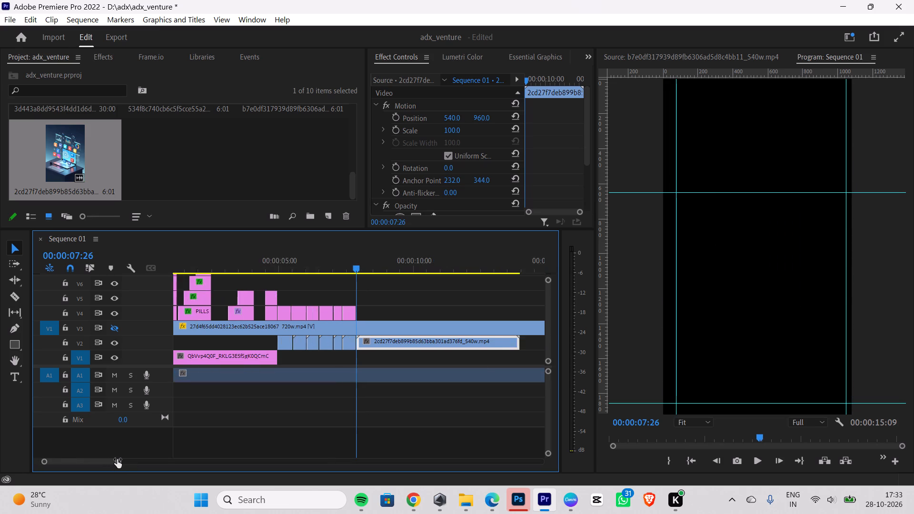
{"action": "left_click_drag", "start_coordinate": [117, 459], "coordinate": [96, 458]}
{"action": "left_click_drag", "start_coordinate": [394, 342], "coordinate": [388, 342]}
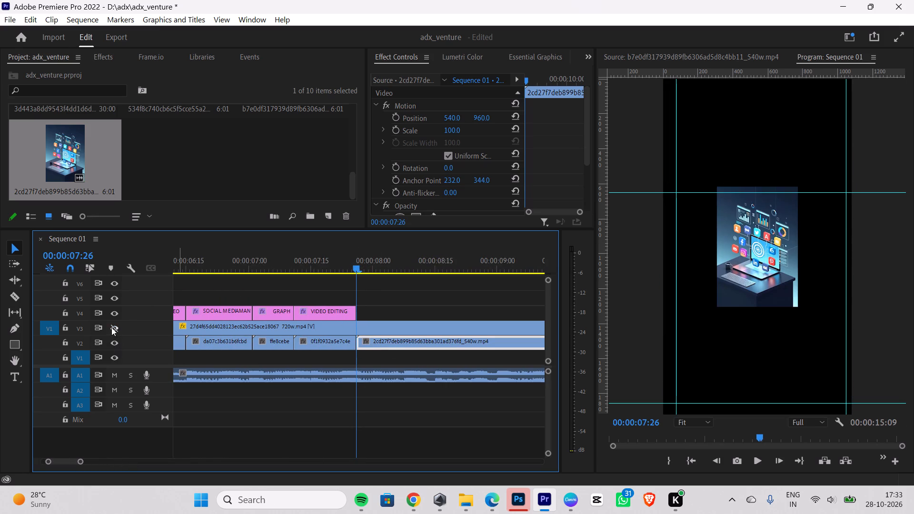
Turn on the visibility of track V3, which holds the food reference video.
{"action": "left_click", "coordinate": [111, 327]}
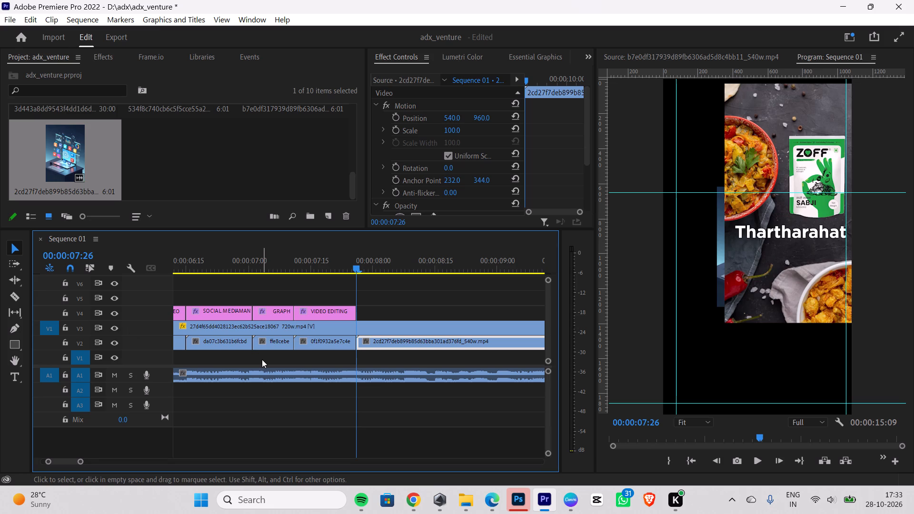
Split the new V2 laptop clip at 00:00:08:13, matching the reference video's scene change, and delete the remainder.
{"action": "key", "text": "Right"}
{"action": "key", "text": "Right"}
{"action": "key", "text": "Right"}
{"action": "key", "text": "Right"}
{"action": "key", "text": "Right"}
{"action": "key", "text": "Right"}
{"action": "key", "text": "Right"}
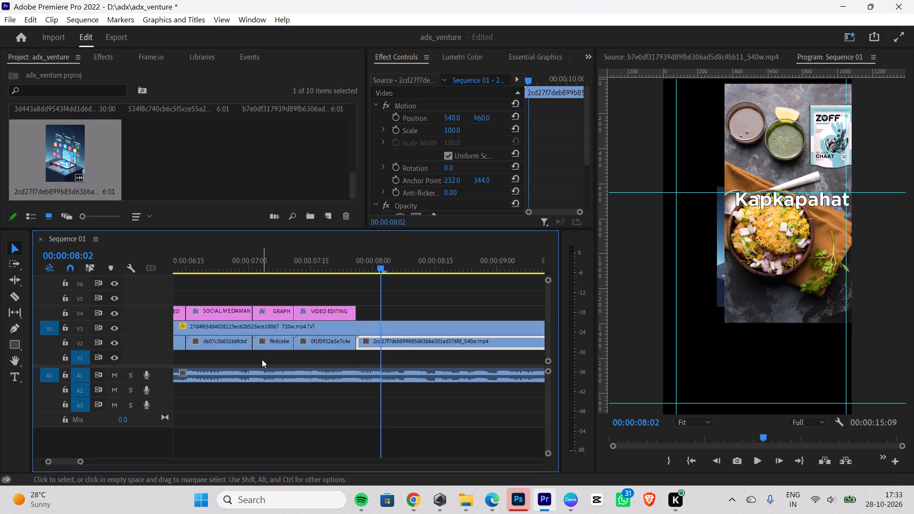
{"action": "key", "text": "Right"}
{"action": "key", "text": "Right"}
{"action": "key", "text": "Right"}
{"action": "key", "text": "Right"}
{"action": "key", "text": "Right"}
{"action": "key", "text": "Right"}
{"action": "key", "text": "Right"}
{"action": "key", "text": "Right"}
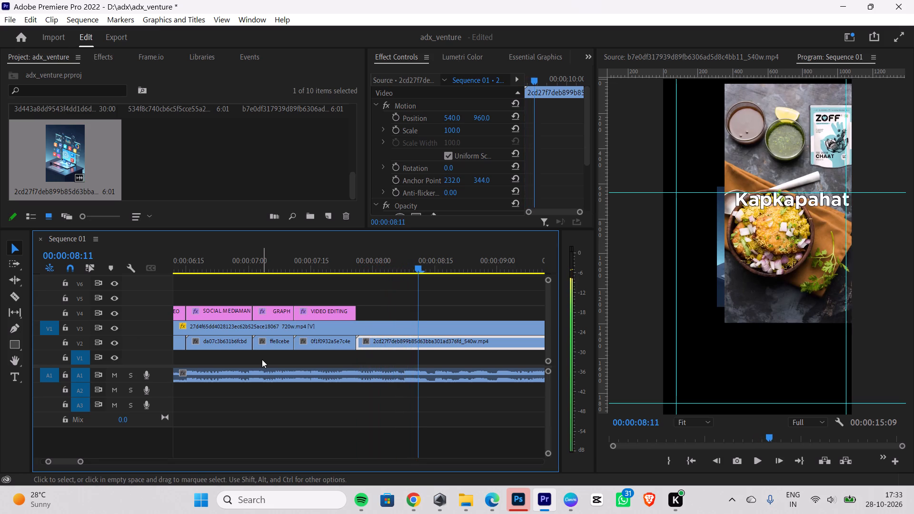
{"action": "key", "text": "Right"}
{"action": "key", "text": "Right"}
{"action": "key", "text": "Right"}
{"action": "key", "text": "Right"}
{"action": "key", "text": "Left"}
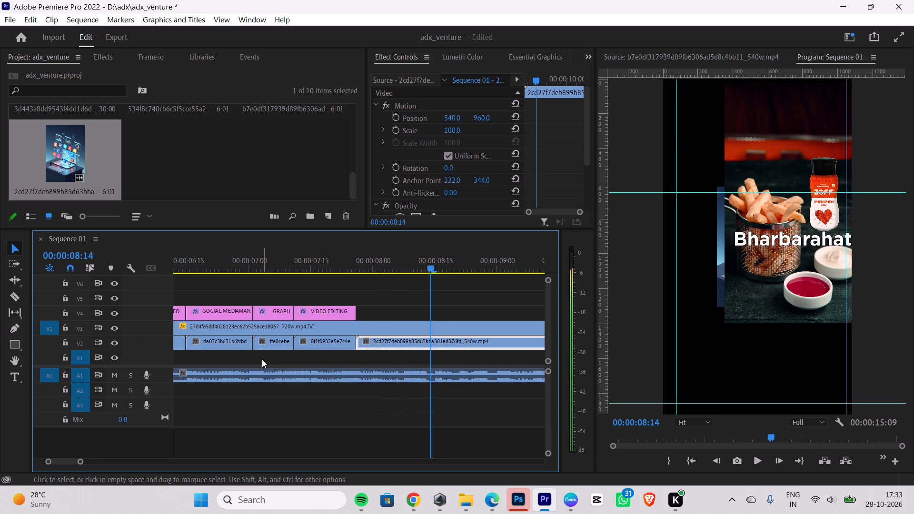
{"action": "key", "text": "Left"}
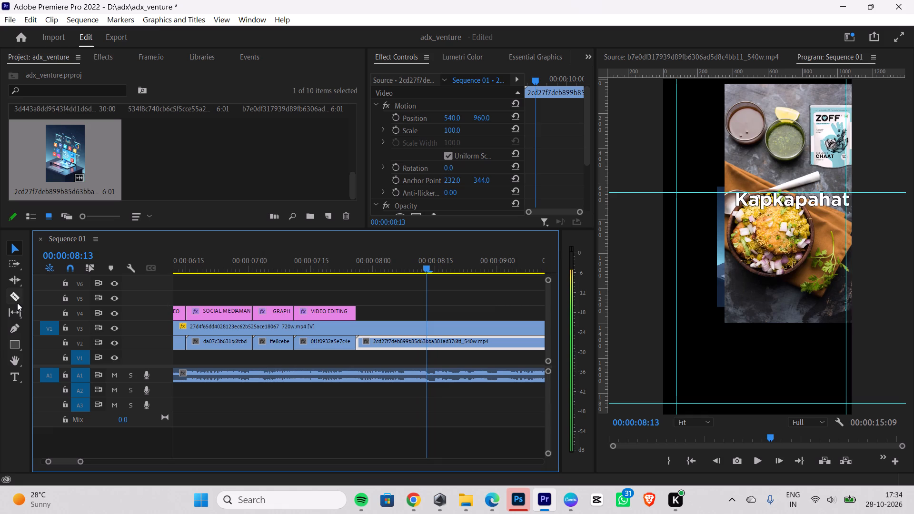
{"action": "left_click", "coordinate": [16, 295]}
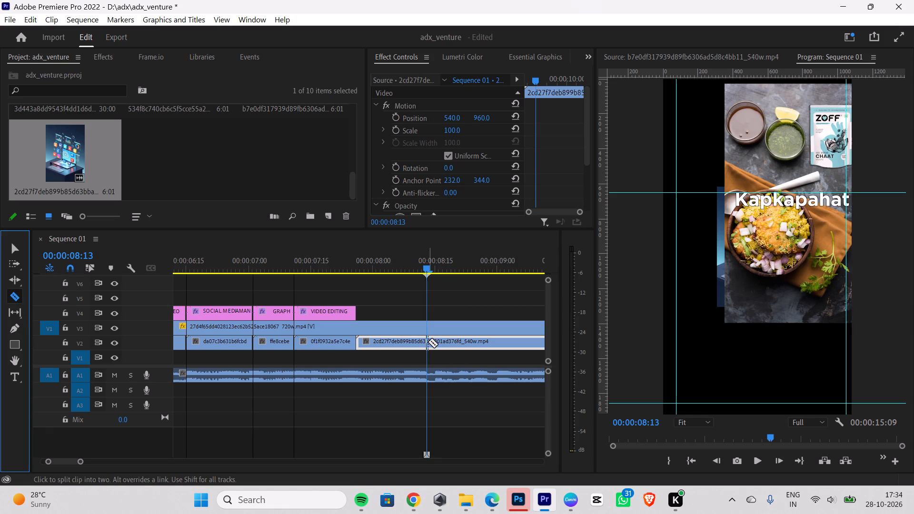
{"action": "left_click", "coordinate": [428, 342]}
{"action": "left_click", "coordinate": [11, 249]}
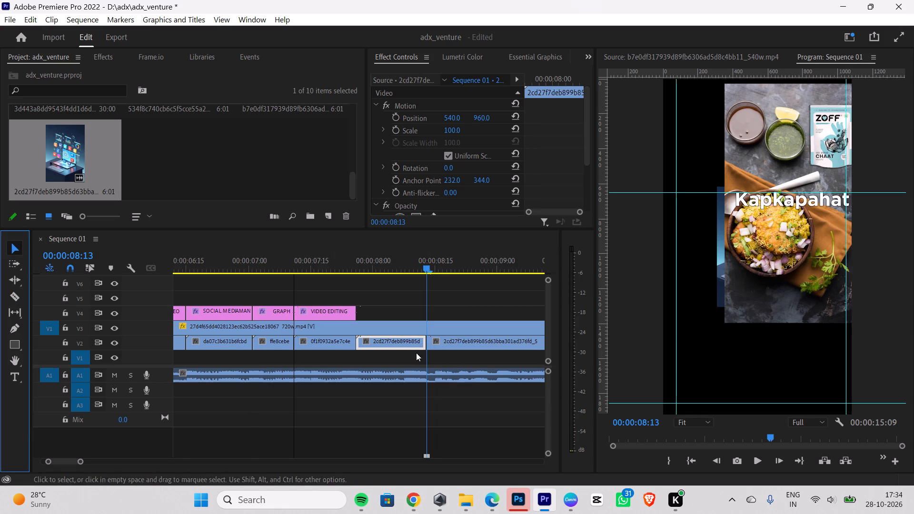
{"action": "left_click", "coordinate": [453, 349]}
{"action": "key", "text": "BackSpace"}
Apply Scale to Frame Size to the trimmed laptop clip on V2.
{"action": "left_click", "coordinate": [390, 341]}
{"action": "right_click", "coordinate": [390, 342]}
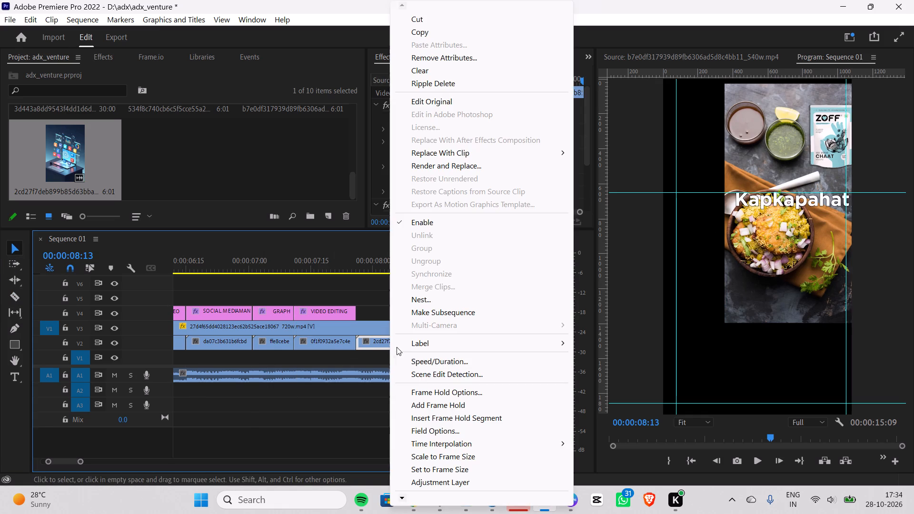
{"action": "left_click", "coordinate": [428, 453]}
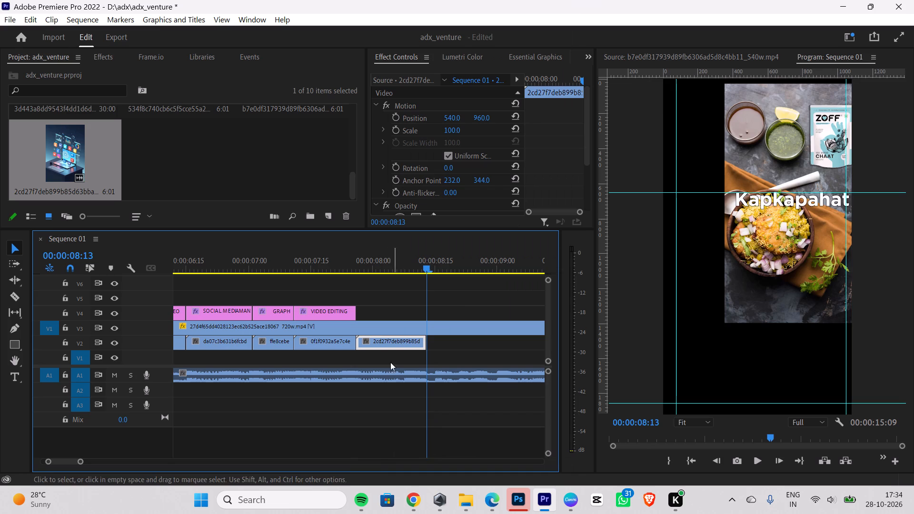
Turn off the visibility of track V3, which holds the food reference video.
{"action": "left_click", "coordinate": [334, 340]}
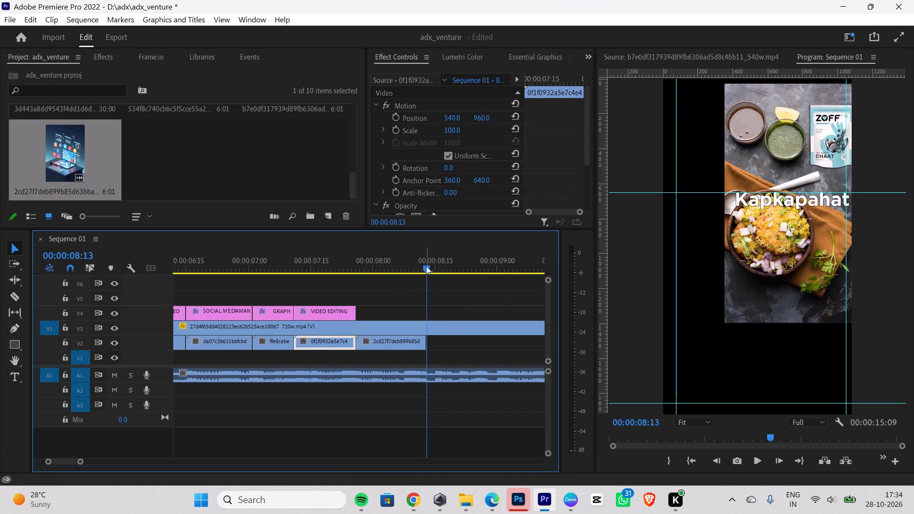
{"action": "left_click", "coordinate": [114, 329]}
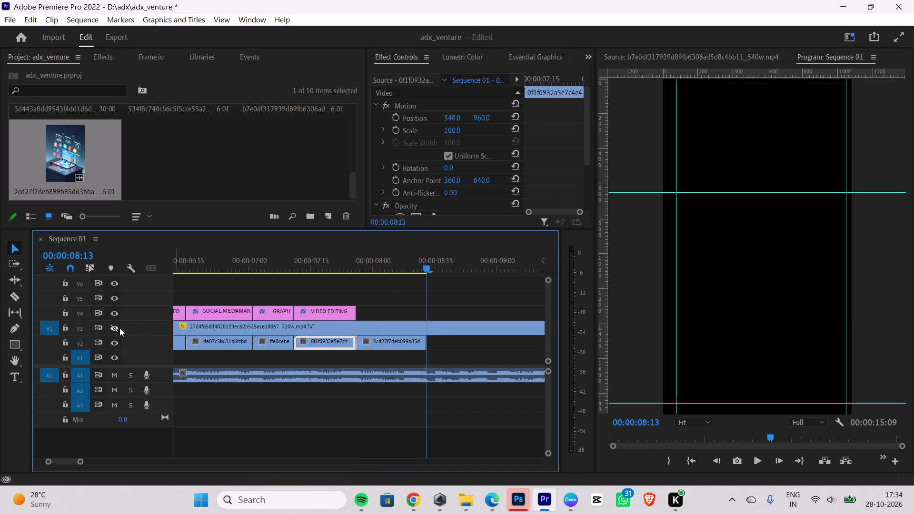
Set the Scale of the laptop clip on V2 to 124 so that it fills the vertical frame.
{"action": "left_click_drag", "start_coordinate": [428, 267], "coordinate": [337, 281]}
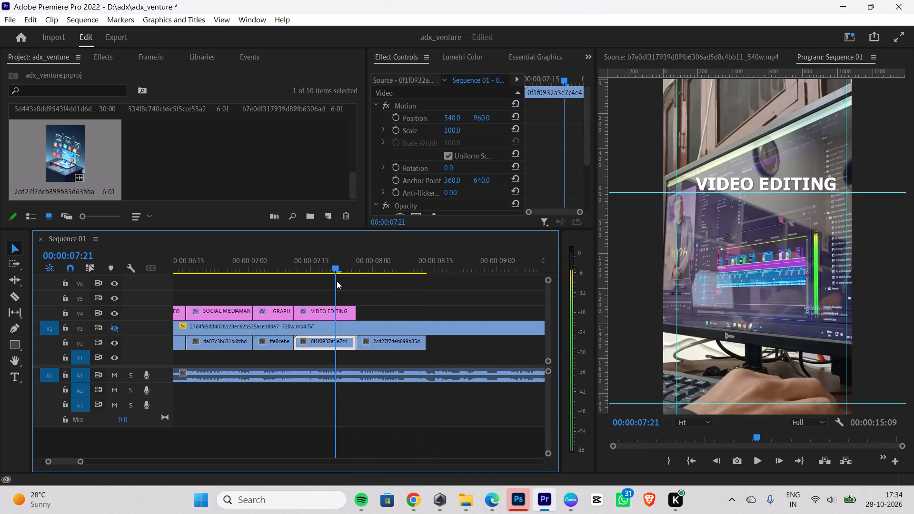
{"action": "left_click_drag", "start_coordinate": [337, 281], "coordinate": [346, 278]}
{"action": "key", "text": "space"}
{"action": "key", "text": "space"}
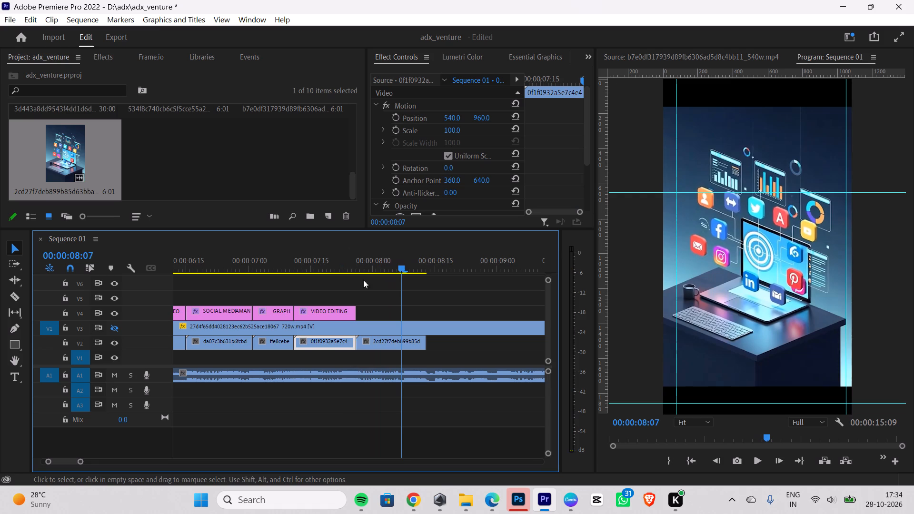
{"action": "left_click", "coordinate": [392, 341]}
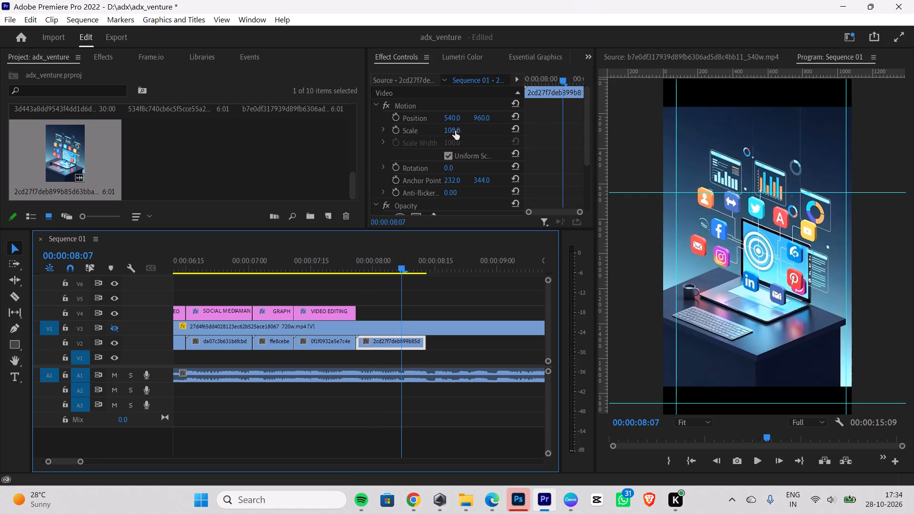
{"action": "left_click_drag", "start_coordinate": [455, 131], "coordinate": [470, 122]}
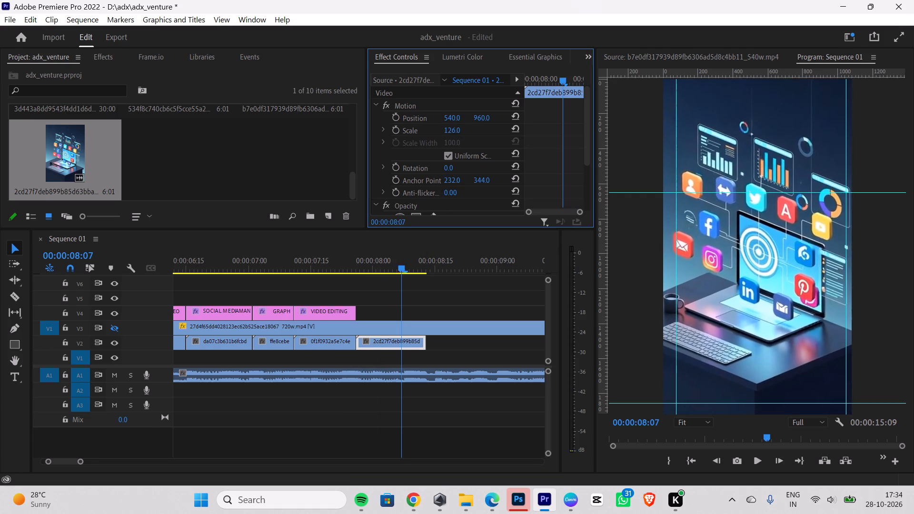
{"action": "left_click_drag", "start_coordinate": [470, 122], "coordinate": [469, 123]}
Review the titled service clips from the SENSATIONS JAISE title through the laptop clip.
{"action": "left_click_drag", "start_coordinate": [400, 263], "coordinate": [298, 278]}
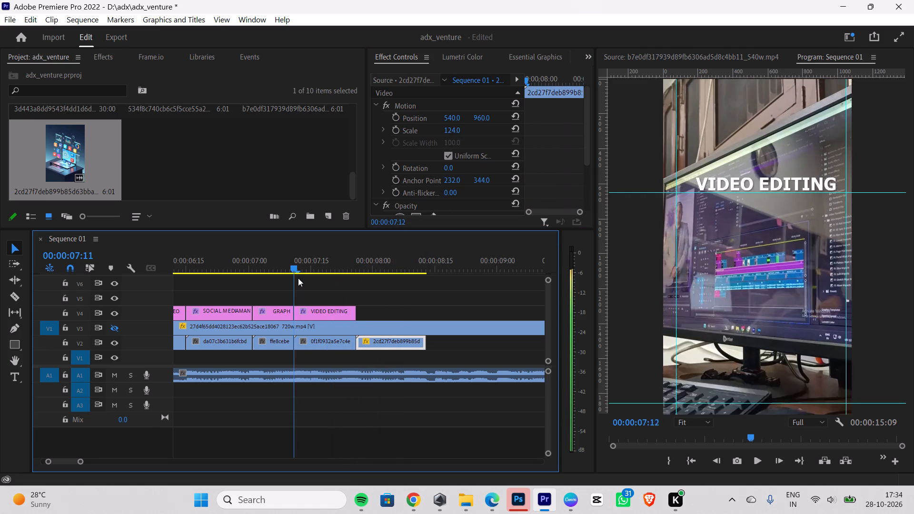
{"action": "left_click_drag", "start_coordinate": [298, 278], "coordinate": [247, 287]}
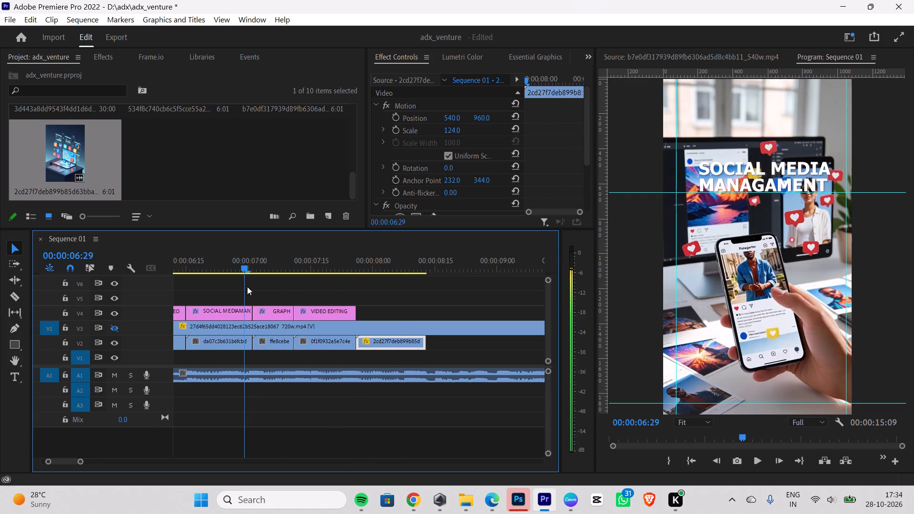
{"action": "left_click_drag", "start_coordinate": [247, 287], "coordinate": [209, 287]}
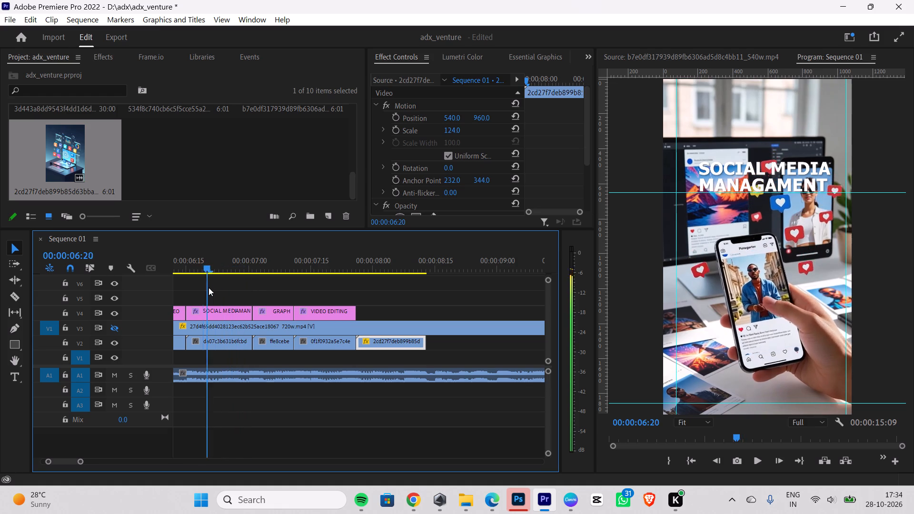
{"action": "left_click_drag", "start_coordinate": [209, 287], "coordinate": [186, 291]}
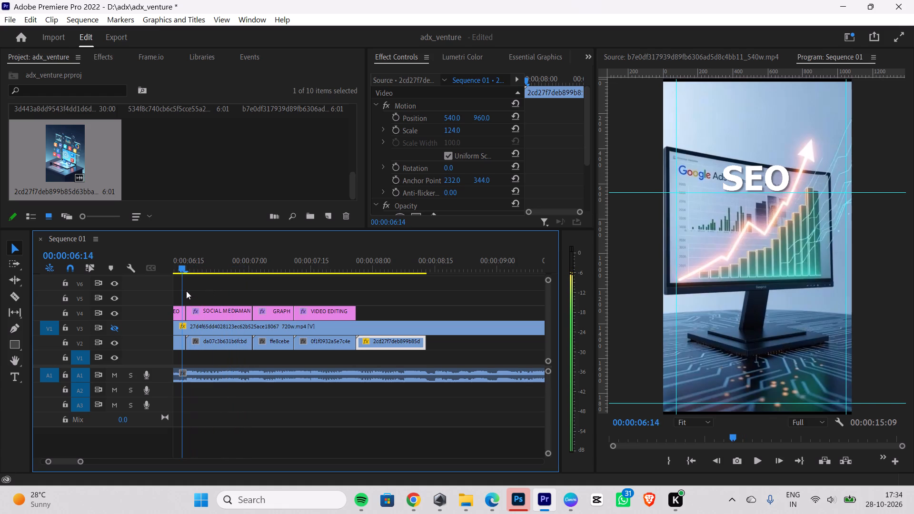
{"action": "left_click_drag", "start_coordinate": [186, 291], "coordinate": [158, 285]}
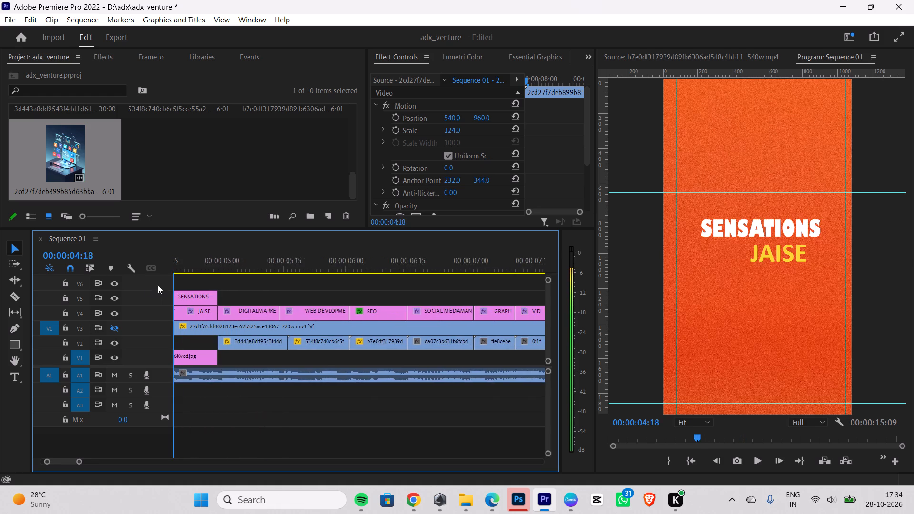
{"action": "left_click_drag", "start_coordinate": [158, 285], "coordinate": [186, 283]}
{"action": "key", "text": "space"}
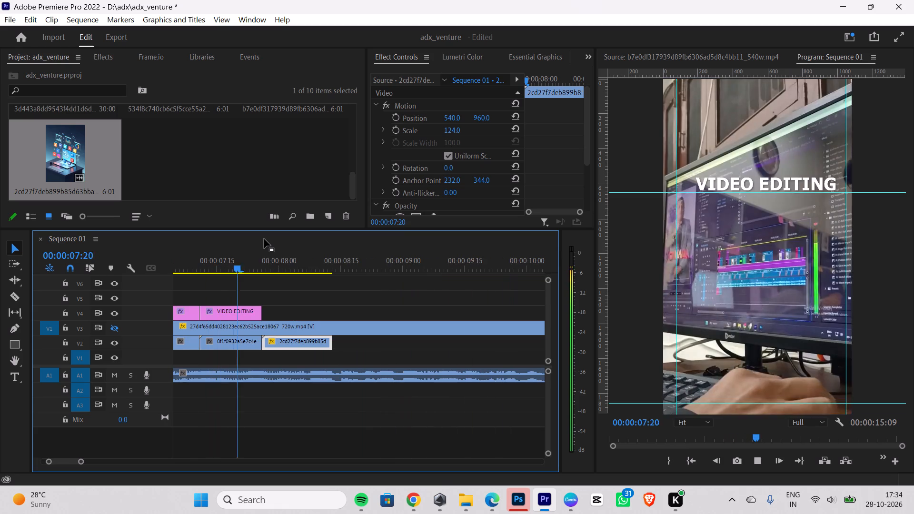
{"action": "key", "text": "space"}
Duplicate the VIDEO EDITING title on V4 and place the copy directly after the original, above the laptop clip.
{"action": "left_click_drag", "start_coordinate": [343, 263], "coordinate": [289, 274]}
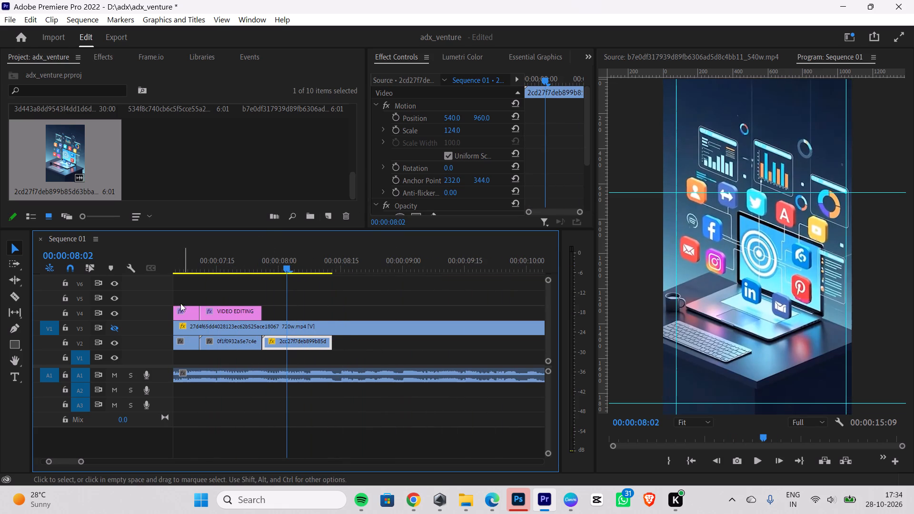
{"action": "left_click", "coordinate": [238, 310]}
{"action": "key", "text": "ctrl+c"}
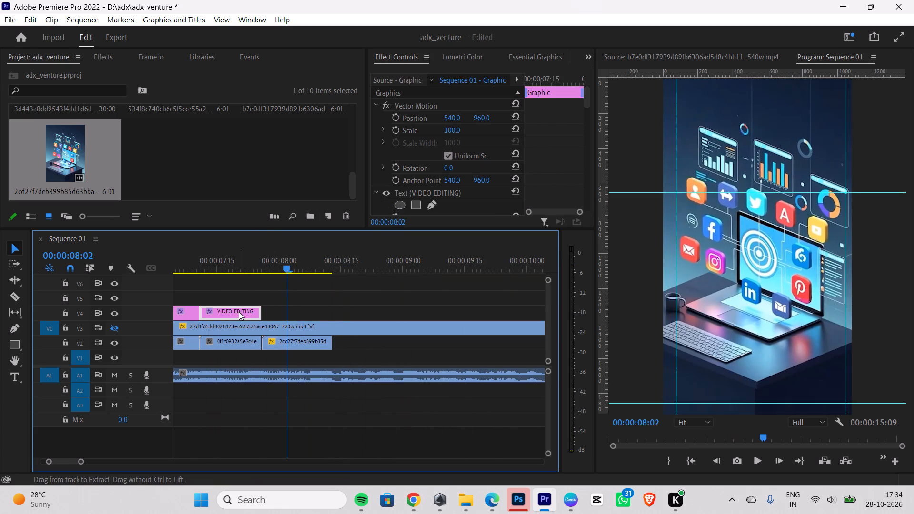
{"action": "key", "text": "ctrl+v"}
{"action": "left_click_drag", "start_coordinate": [309, 305], "coordinate": [282, 306]}
{"action": "left_click", "coordinate": [282, 307]}
Extend the end of the duplicated title on V4 to match the end of the laptop clip on V2.
{"action": "left_click_drag", "start_coordinate": [351, 267], "coordinate": [277, 277]}
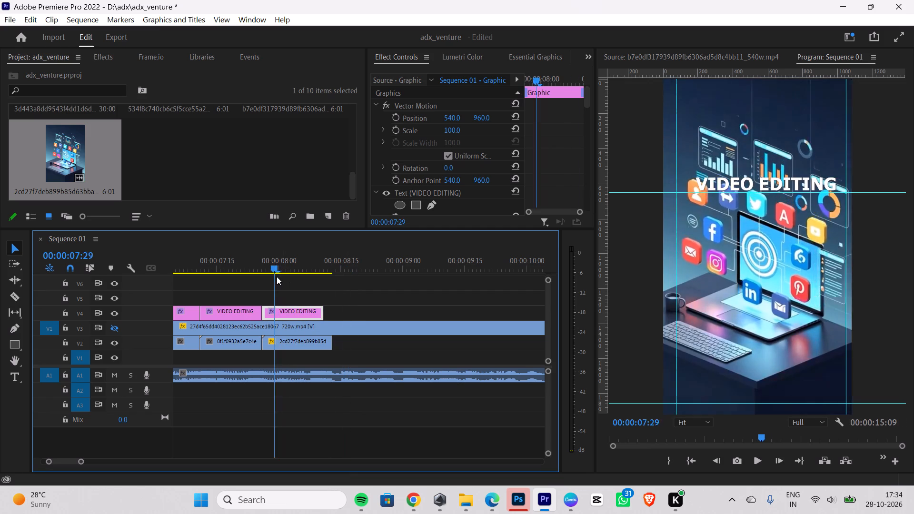
{"action": "left_click_drag", "start_coordinate": [277, 277], "coordinate": [246, 280]}
{"action": "key", "text": "space"}
{"action": "key", "text": "space"}
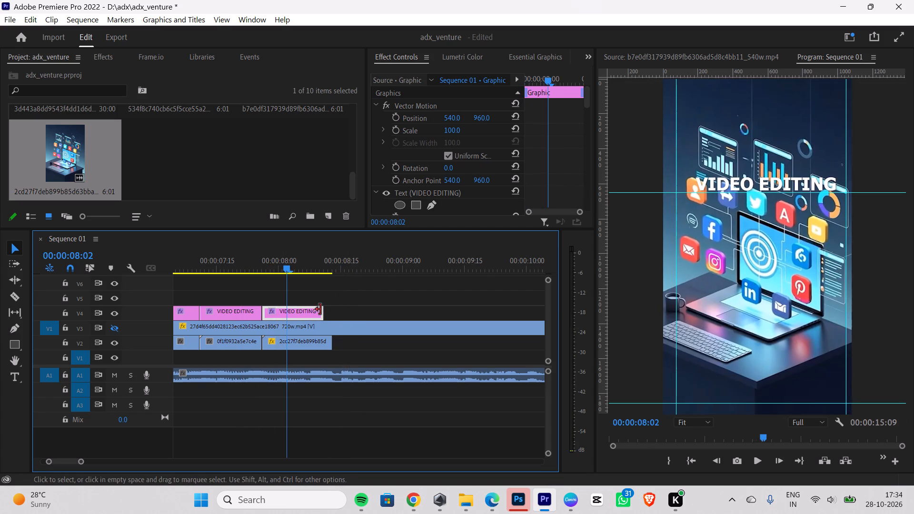
{"action": "left_click_drag", "start_coordinate": [321, 310], "coordinate": [328, 309]}
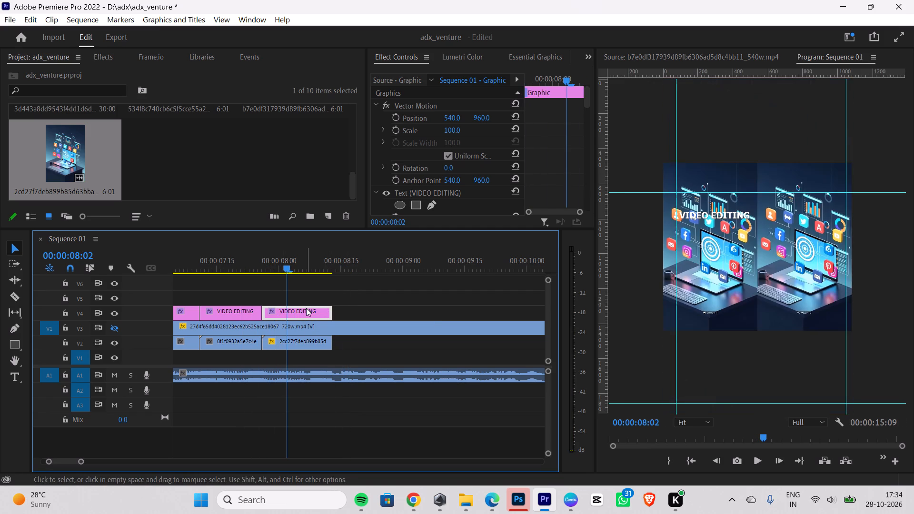
Replace the text of the duplicated title over the laptop clip with "APP DEVLOPMENT".
{"action": "left_click_drag", "start_coordinate": [286, 267], "coordinate": [248, 278]}
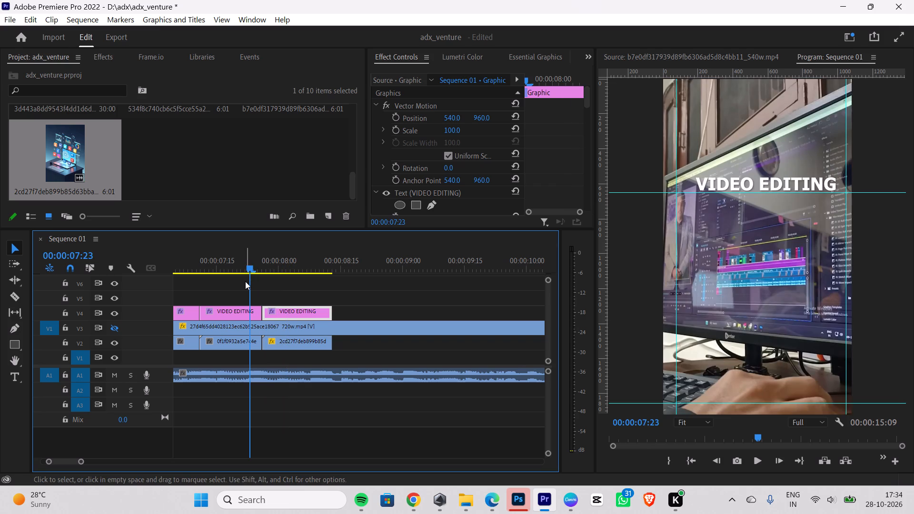
{"action": "key", "text": "space"}
{"action": "key", "text": "space"}
{"action": "double_click", "coordinate": [710, 190]}
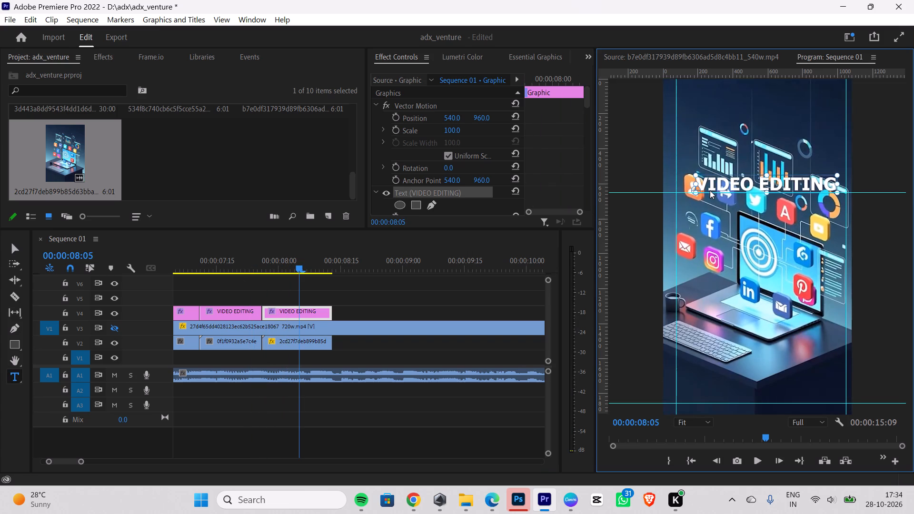
{"action": "key", "text": "BackSpace"}
{"action": "type", "text": "APP"}
{"action": "key", "text": "space"}
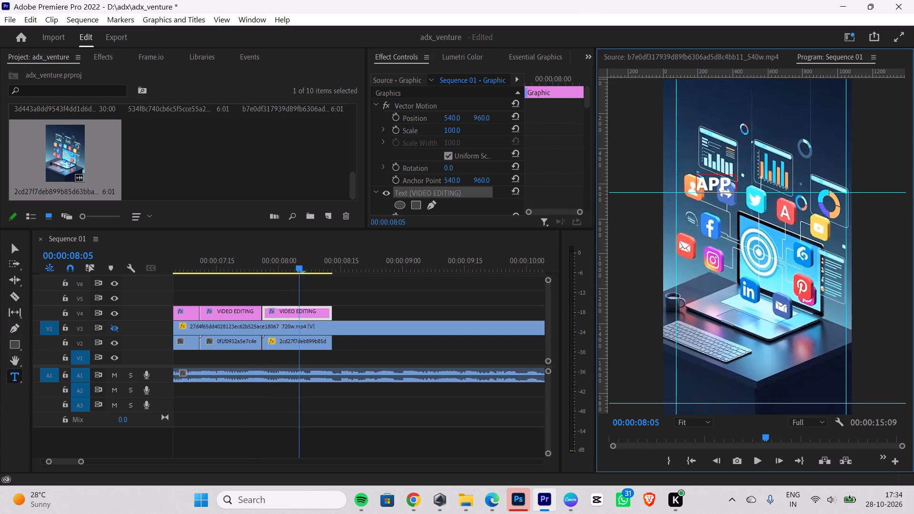
{"action": "type", "text": "DEV"}
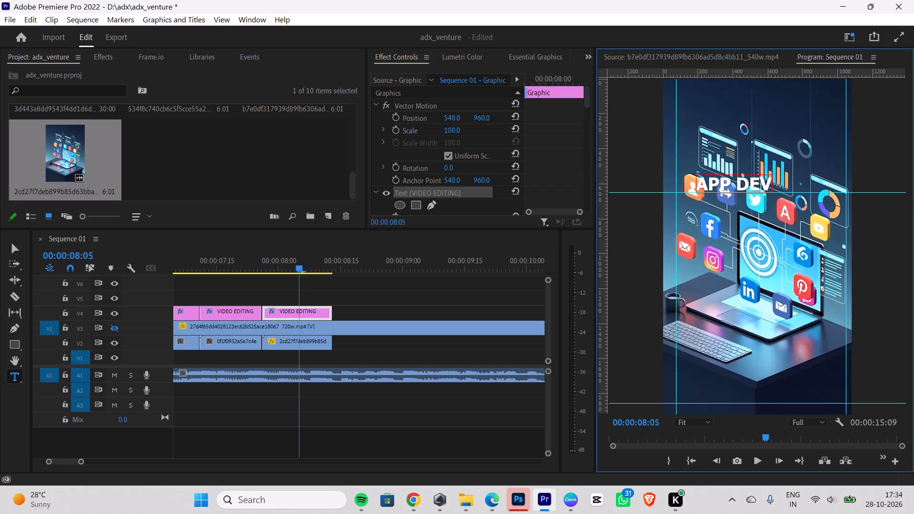
{"action": "type", "text": "LOPMENT"}
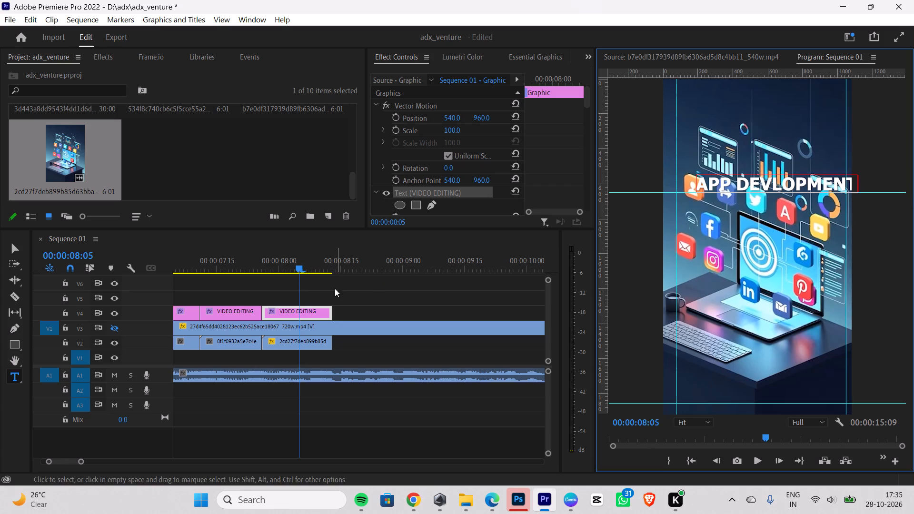
Review the titles and clips from the web development clip through the laptop clip.
{"action": "left_click_drag", "start_coordinate": [297, 267], "coordinate": [159, 293]}
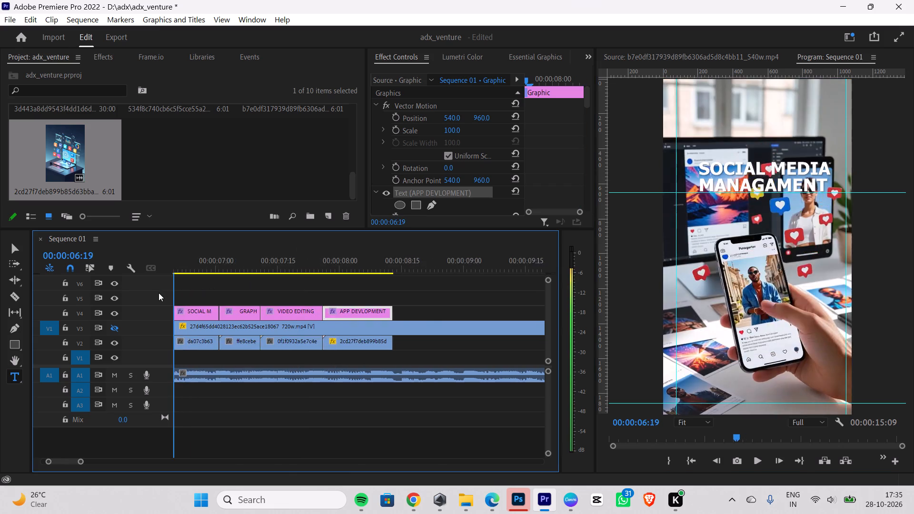
{"action": "left_click_drag", "start_coordinate": [159, 293], "coordinate": [264, 290]}
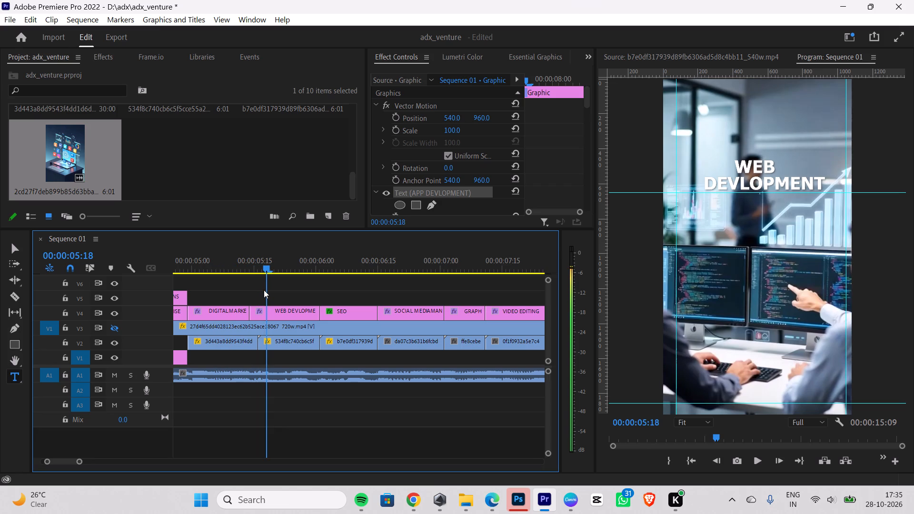
{"action": "left_click_drag", "start_coordinate": [264, 290], "coordinate": [464, 294]}
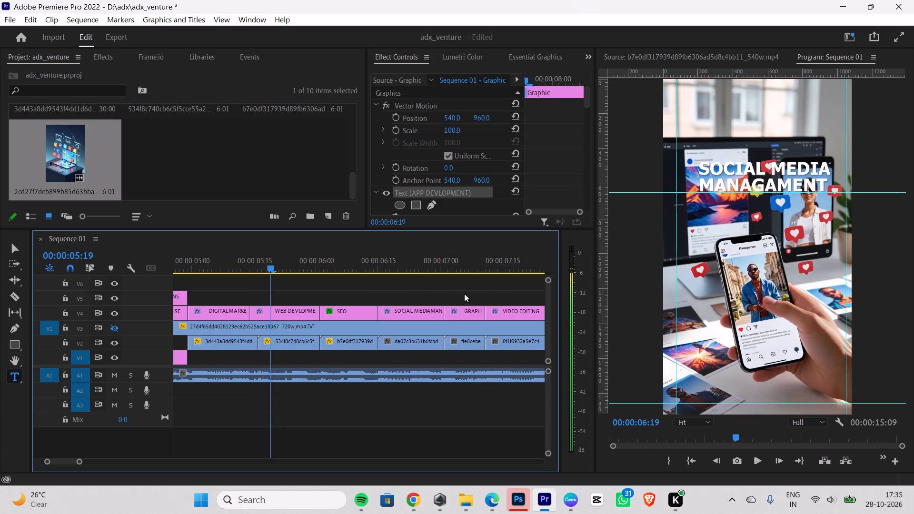
{"action": "left_click_drag", "start_coordinate": [464, 294], "coordinate": [517, 292]}
{"action": "left_click_drag", "start_coordinate": [524, 260], "coordinate": [530, 257]}
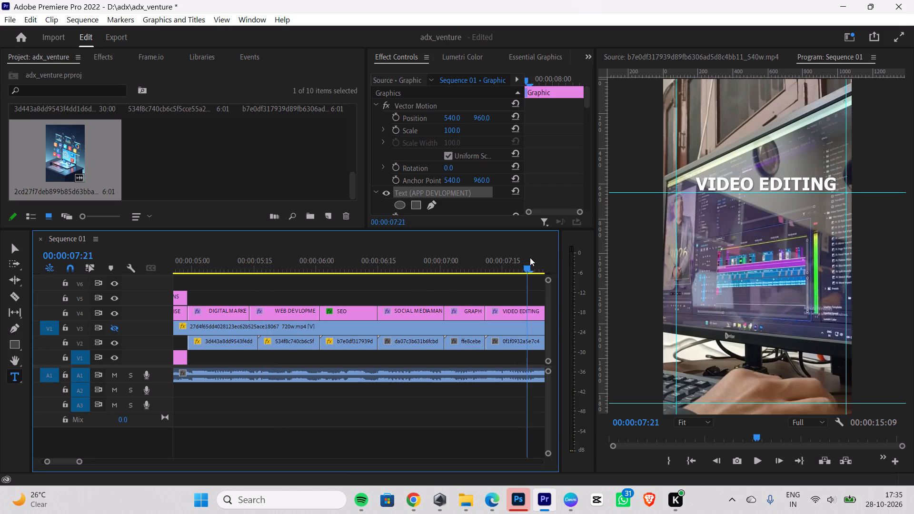
{"action": "left_click_drag", "start_coordinate": [530, 257], "coordinate": [493, 264]}
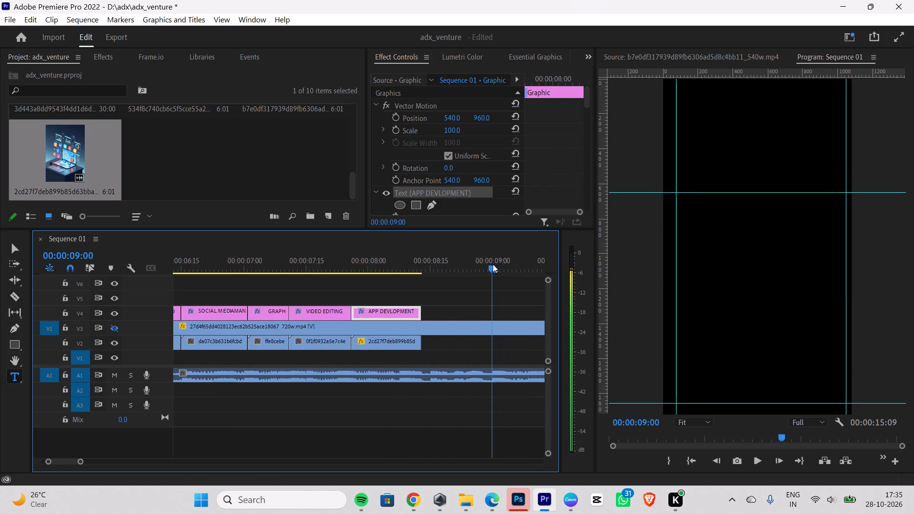
{"action": "left_click_drag", "start_coordinate": [493, 264], "coordinate": [385, 274]}
{"action": "left_click_drag", "start_coordinate": [80, 461], "coordinate": [85, 459]}
{"action": "left_click_drag", "start_coordinate": [81, 460], "coordinate": [143, 459]}
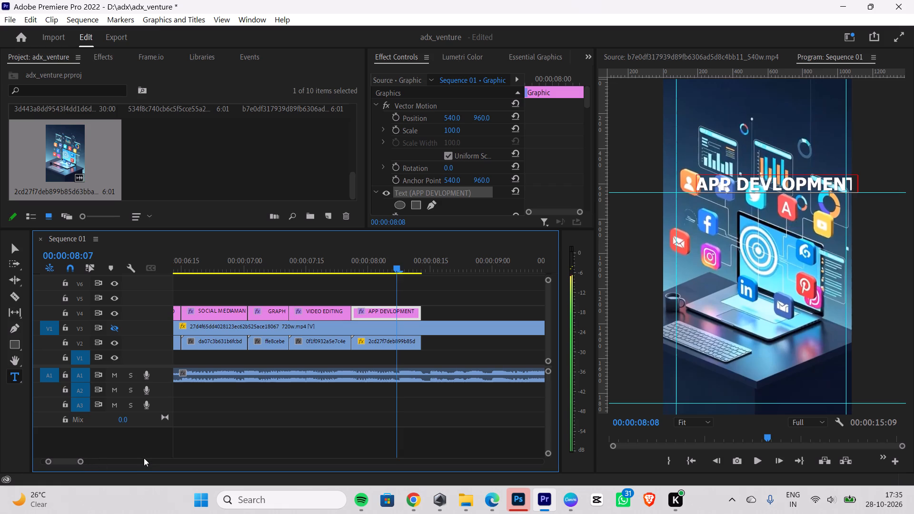
Save the project.
{"action": "key", "text": "ctrl+s"}
{"action": "key", "text": "ctrl+s"}
{"action": "key", "text": "ctrl+s"}
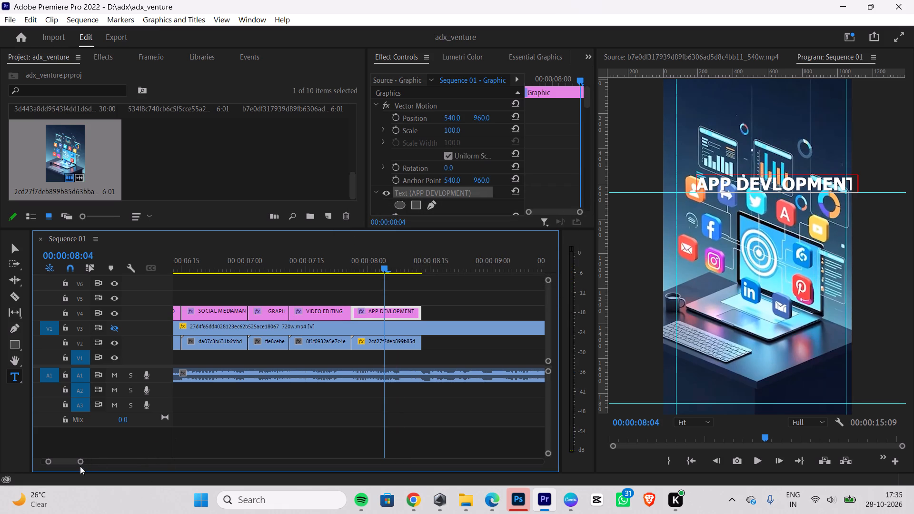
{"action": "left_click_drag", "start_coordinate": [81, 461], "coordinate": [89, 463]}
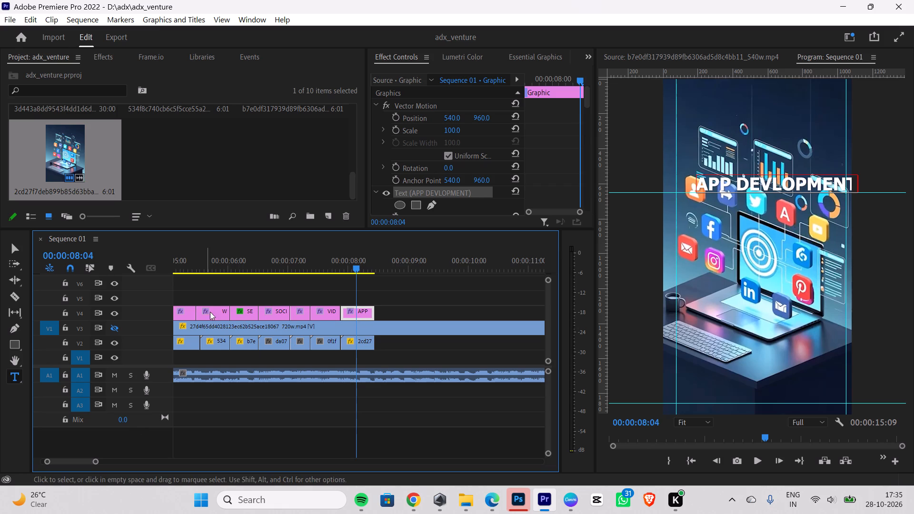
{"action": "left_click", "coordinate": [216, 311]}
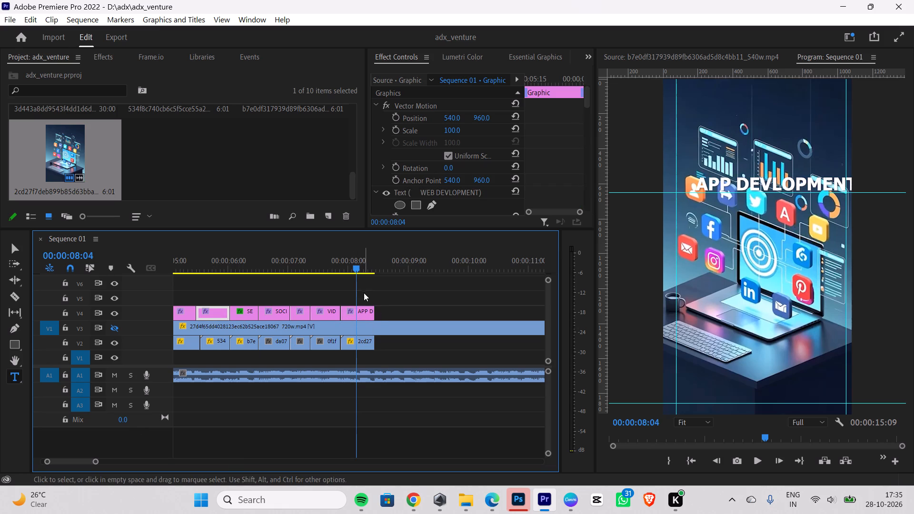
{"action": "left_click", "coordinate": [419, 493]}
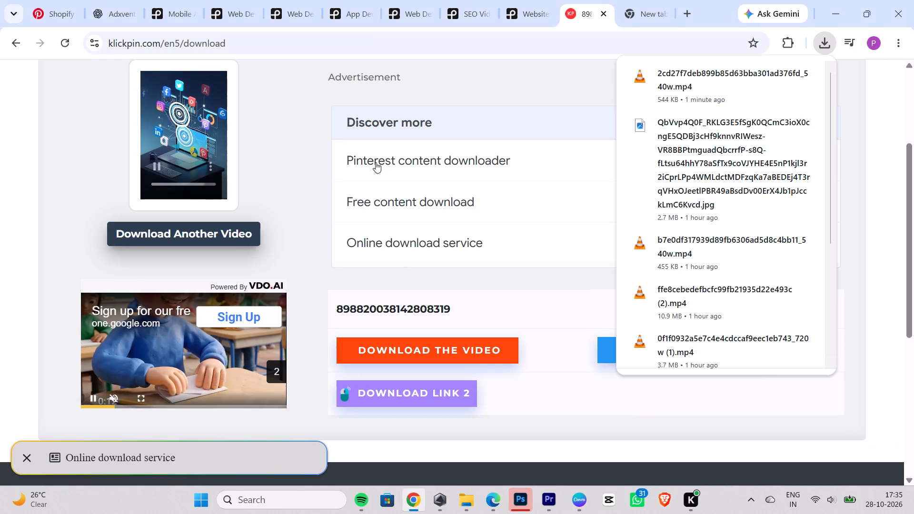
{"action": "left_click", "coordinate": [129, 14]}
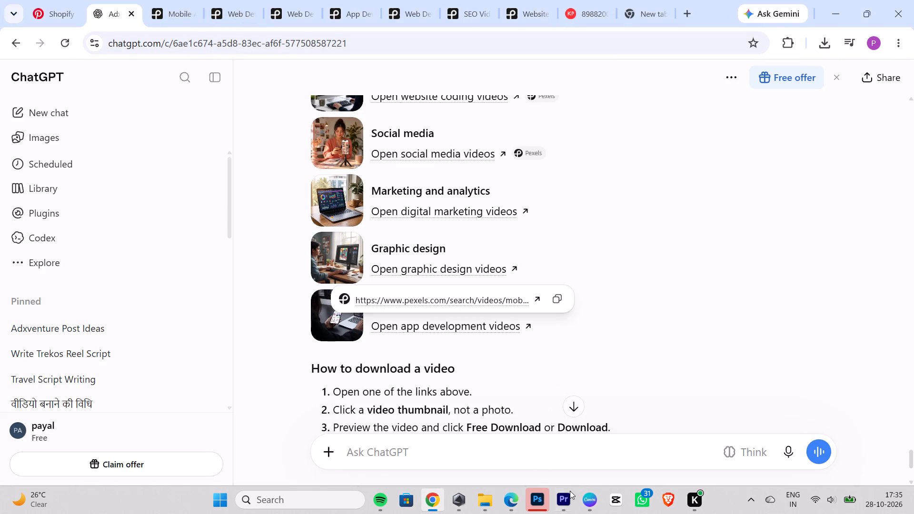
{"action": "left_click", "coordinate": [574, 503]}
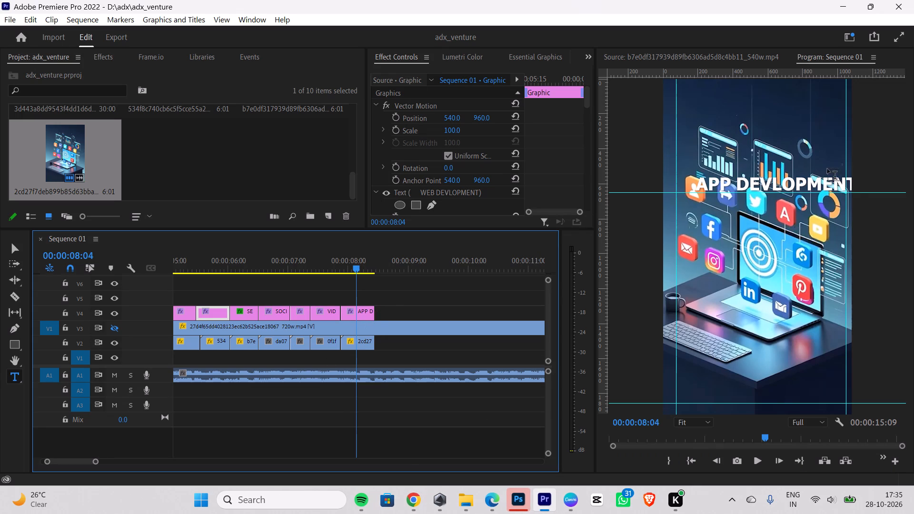
Correct the spelling of the title over the laptop clip to "APP DEVELOPMENT".
{"action": "left_click", "coordinate": [773, 184]}
{"action": "key", "text": "e"}
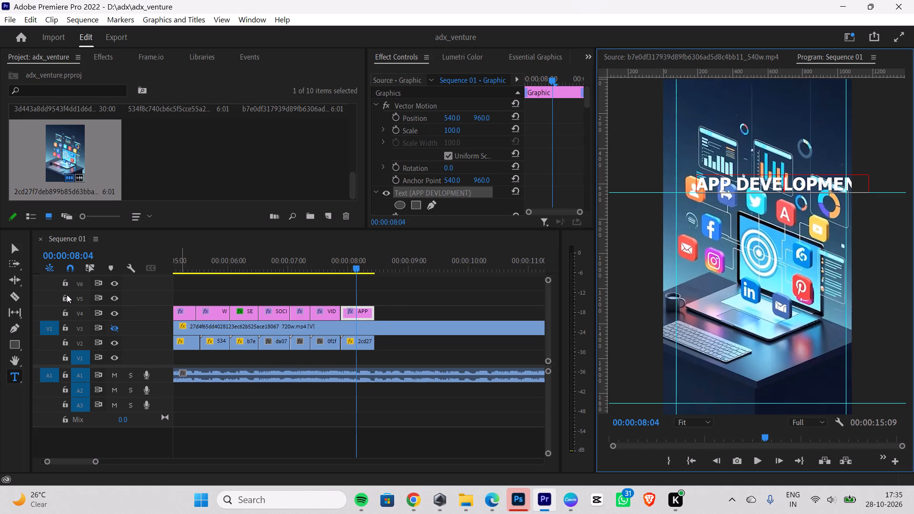
Break the laptop clip's title into two lines and centre "APP" above "DEVELOPMENT" with leading spaces.
{"action": "left_click", "coordinate": [13, 245]}
{"action": "left_click", "coordinate": [725, 183]}
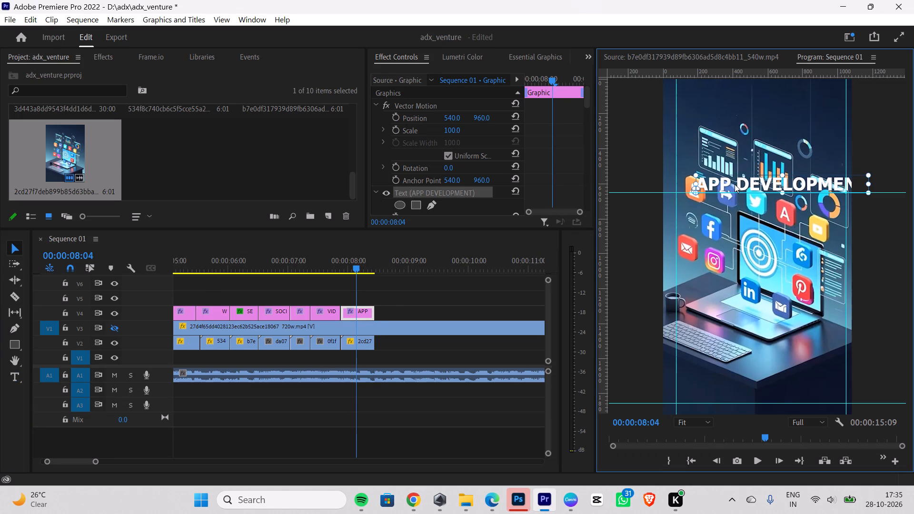
{"action": "double_click", "coordinate": [735, 184]}
{"action": "left_click", "coordinate": [737, 185]}
{"action": "left_click", "coordinate": [738, 186]}
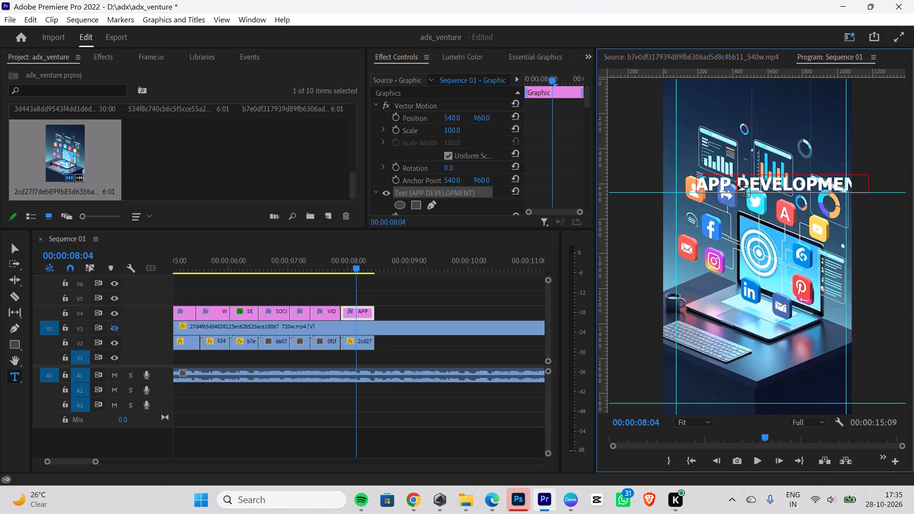
{"action": "key", "text": "Return"}
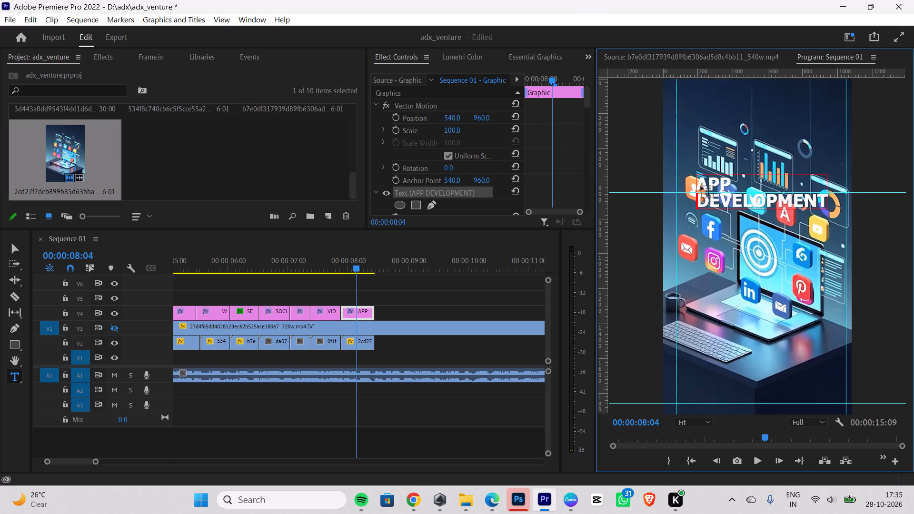
{"action": "left_click", "coordinate": [697, 186]}
{"action": "key", "text": "space"}
{"action": "key", "text": "space"}
{"action": "key", "text": "space"}
{"action": "key", "text": "space"}
{"action": "key", "text": "space"}
{"action": "key", "text": "space"}
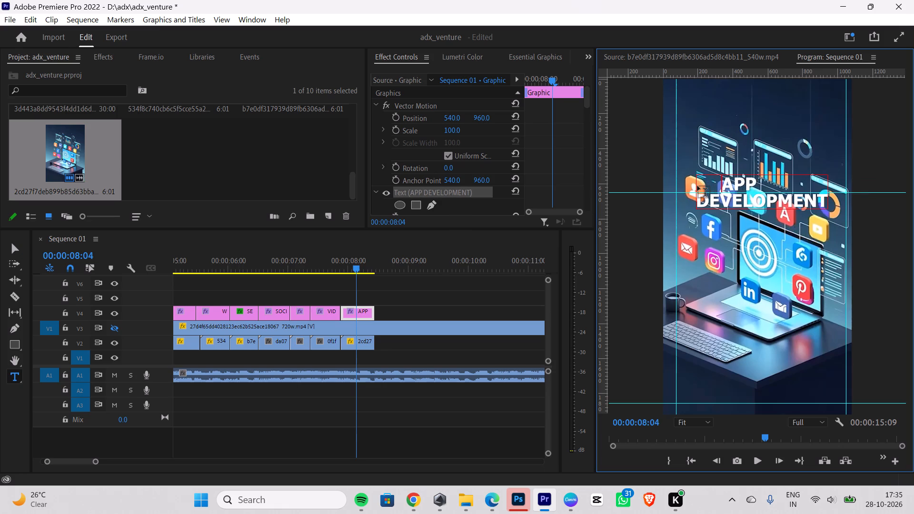
{"action": "key", "text": "space"}
{"action": "key", "text": "space"}
{"action": "key", "text": "space"}
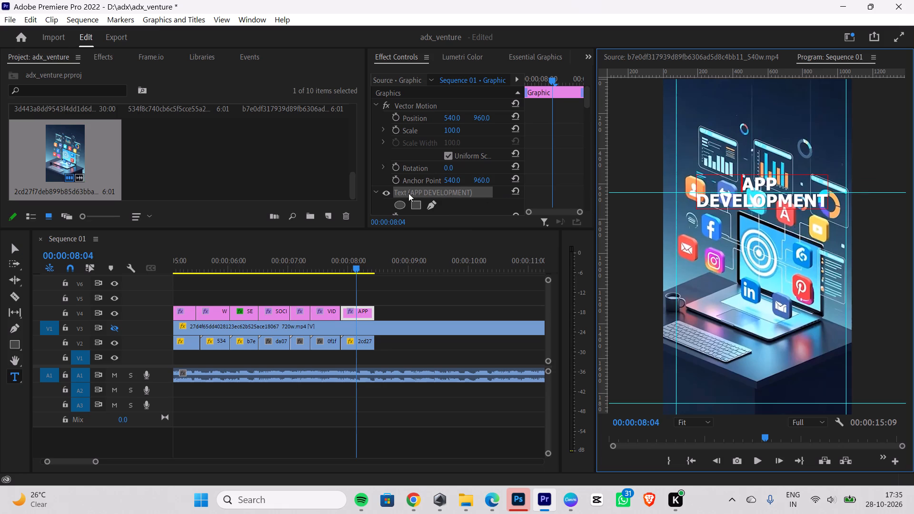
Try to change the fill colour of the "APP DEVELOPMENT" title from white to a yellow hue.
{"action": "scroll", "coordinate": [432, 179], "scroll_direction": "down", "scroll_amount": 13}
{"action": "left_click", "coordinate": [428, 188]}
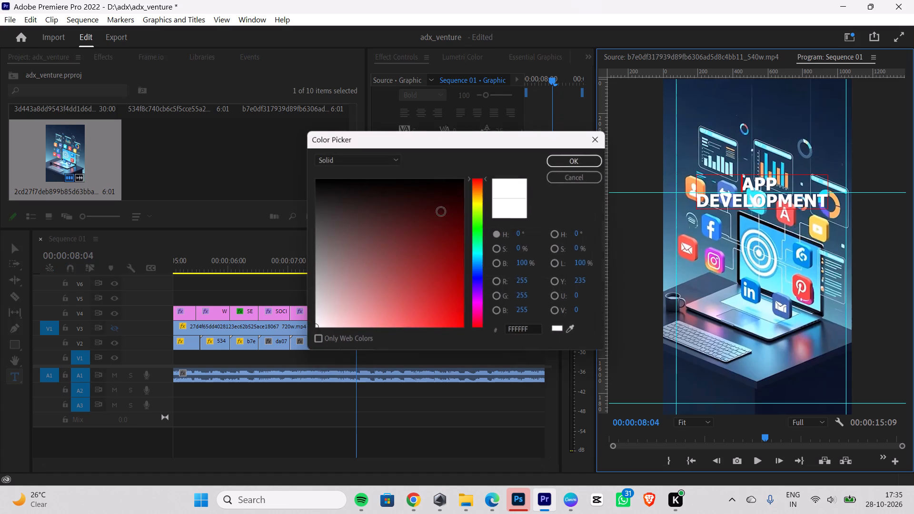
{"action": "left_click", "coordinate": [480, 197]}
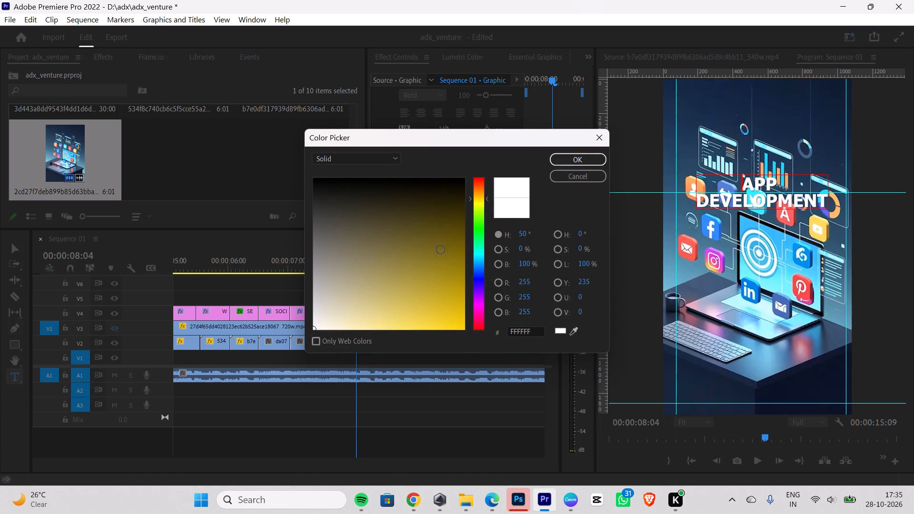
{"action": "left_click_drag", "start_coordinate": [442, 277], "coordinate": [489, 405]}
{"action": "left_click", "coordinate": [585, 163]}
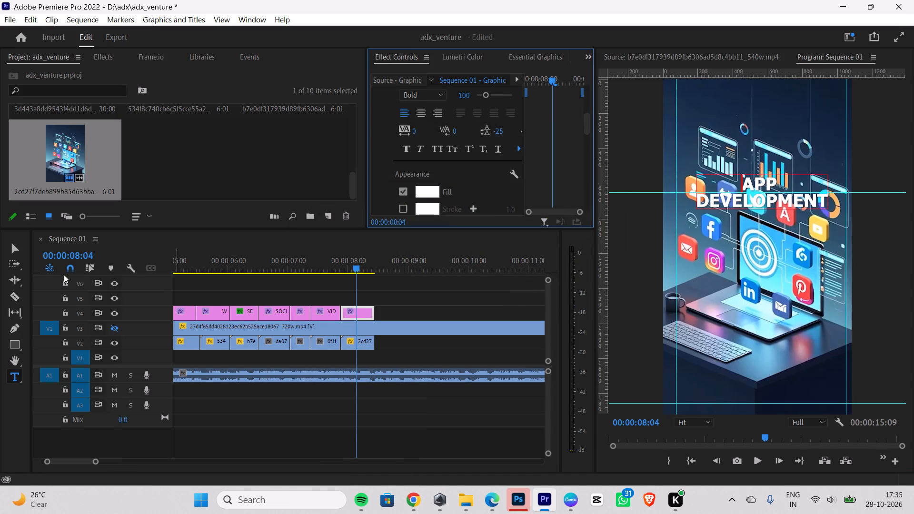
Set the fill colour of the "APP DEVELOPMENT" title to yellow FFFA00.
{"action": "left_click", "coordinate": [12, 247]}
{"action": "left_click", "coordinate": [773, 201]}
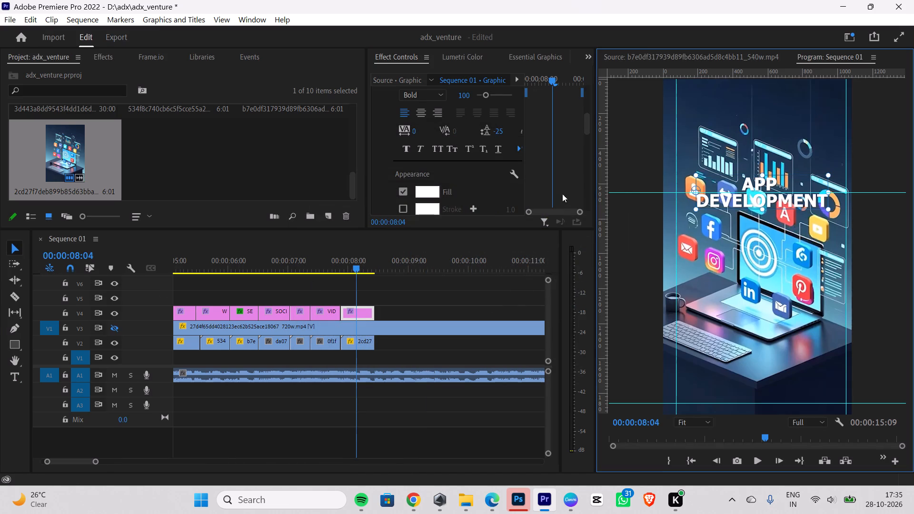
{"action": "left_click", "coordinate": [429, 193]}
{"action": "left_click", "coordinate": [478, 200]}
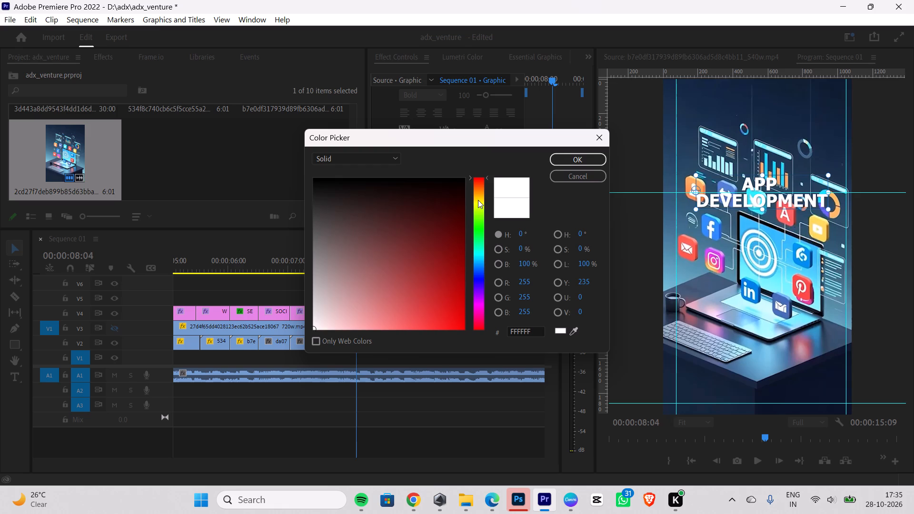
{"action": "left_click_drag", "start_coordinate": [445, 294], "coordinate": [541, 394]}
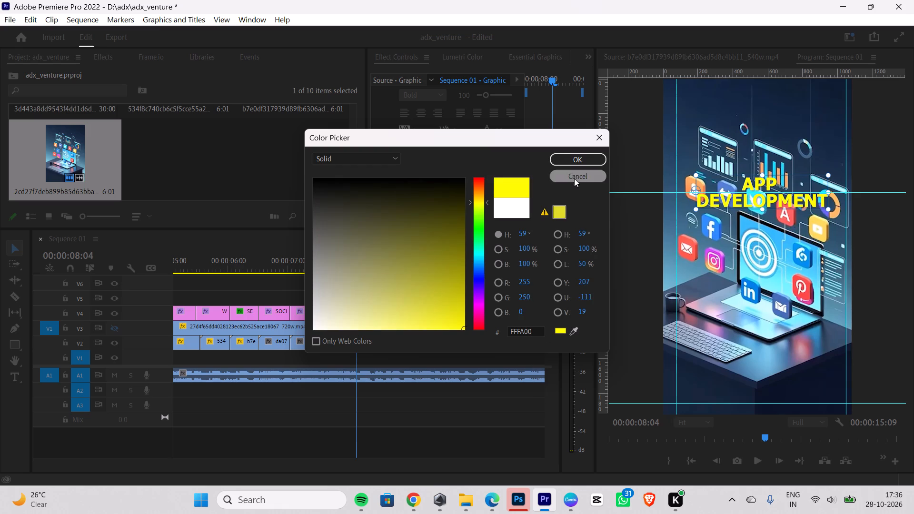
{"action": "left_click", "coordinate": [579, 159]}
Move the "APP DEVELOPMENT" title slightly up so it sits on the upper horizontal guide.
{"action": "left_click_drag", "start_coordinate": [775, 200], "coordinate": [775, 188]}
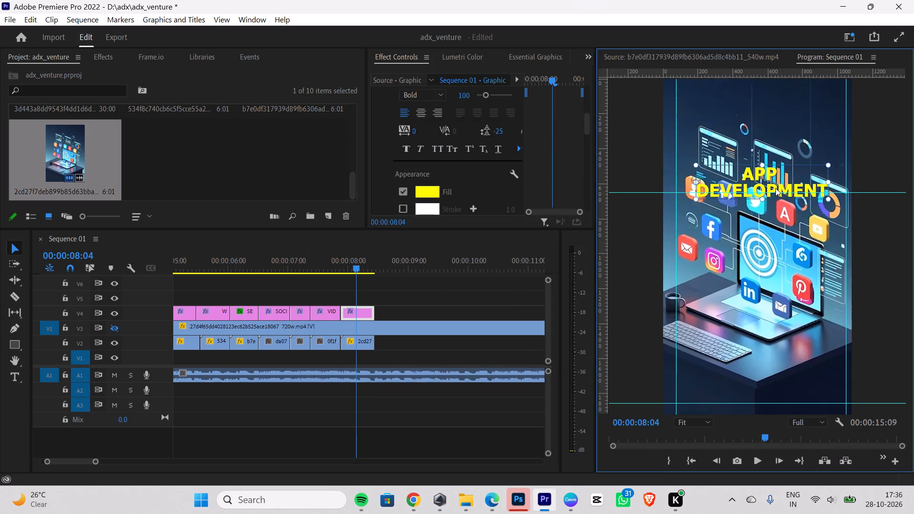
{"action": "left_click_drag", "start_coordinate": [775, 188], "coordinate": [772, 184]}
Set the shadow distance of the "APP DEVELOPMENT" title to 20.8.
{"action": "scroll", "coordinate": [467, 184], "scroll_direction": "down", "scroll_amount": 5}
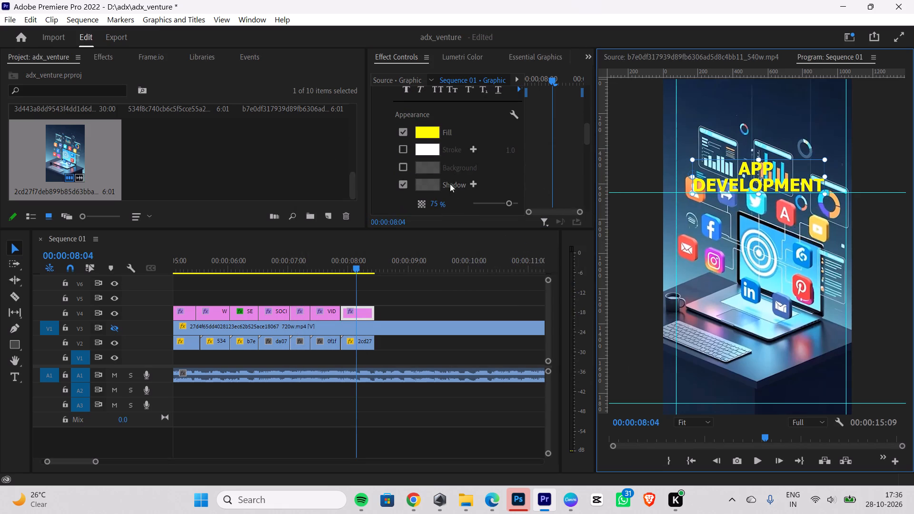
{"action": "scroll", "coordinate": [549, 170], "scroll_direction": "down", "scroll_amount": 2}
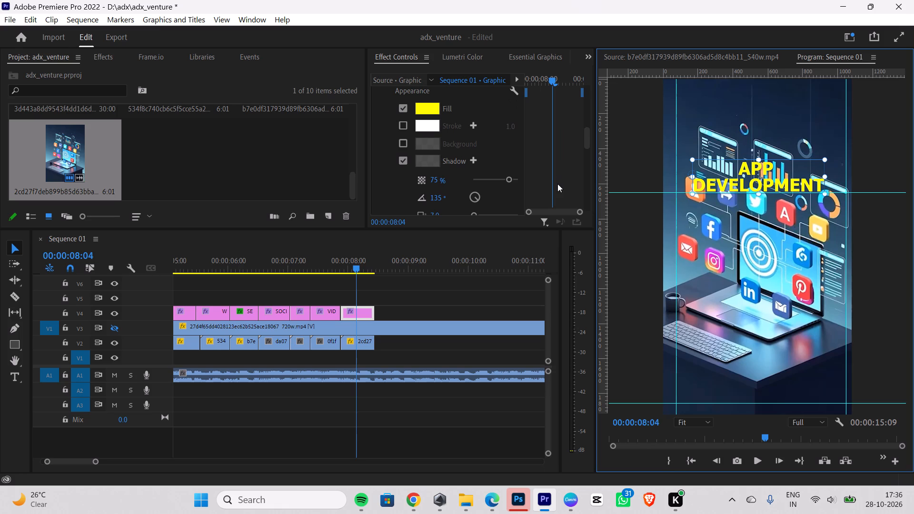
{"action": "scroll", "coordinate": [467, 157], "scroll_direction": "down", "scroll_amount": 2}
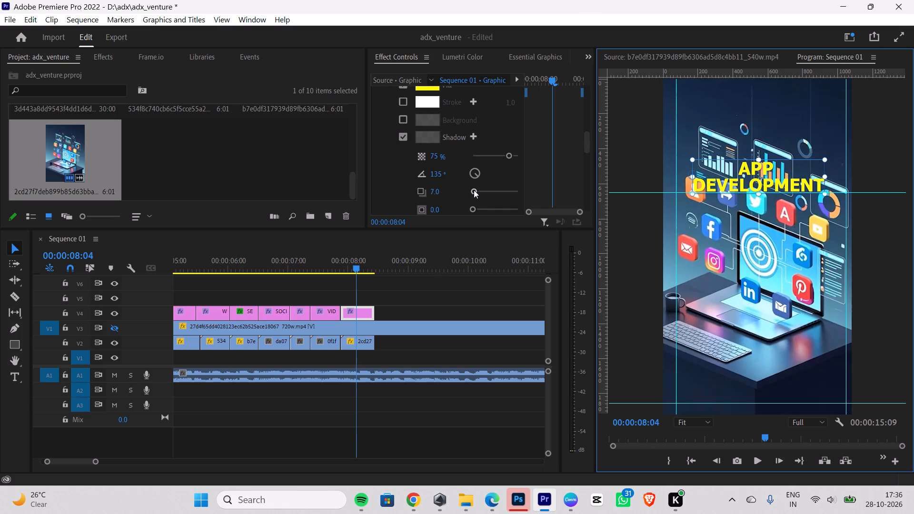
{"action": "left_click", "coordinate": [474, 191]}
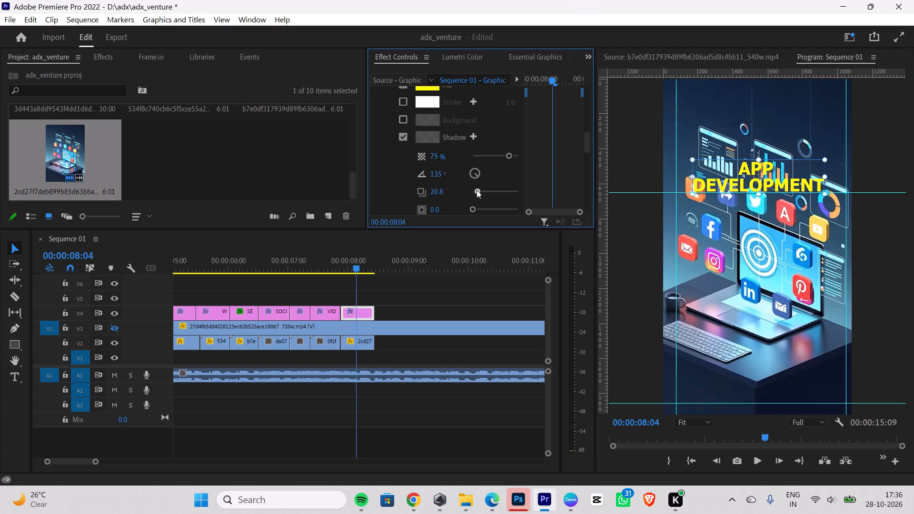
Play the sequence from the end of the social media clip past the laptop clip to review the titles.
{"action": "left_click_drag", "start_coordinate": [352, 261], "coordinate": [291, 267]}
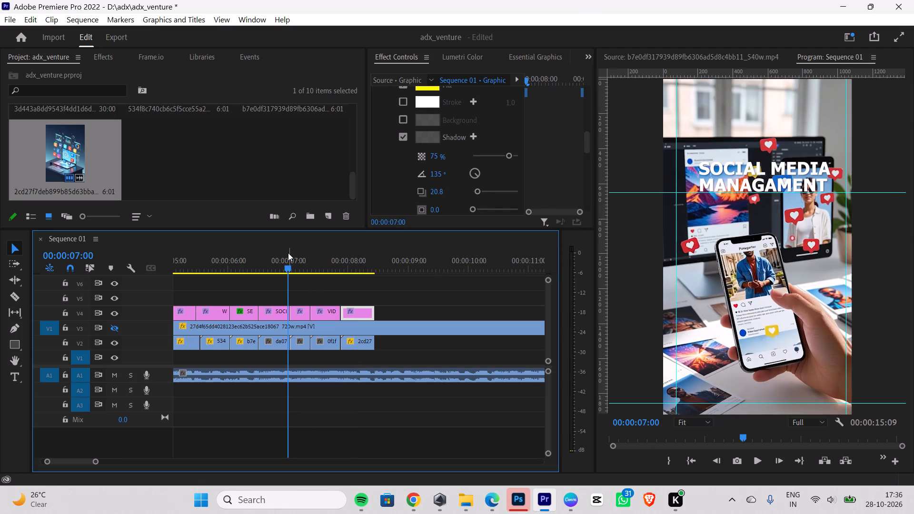
{"action": "key", "text": "space"}
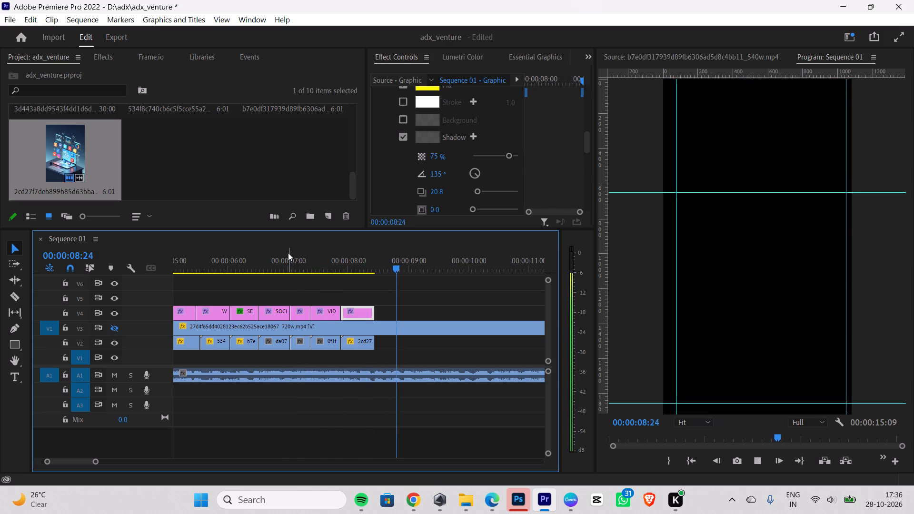
{"action": "key", "text": "space"}
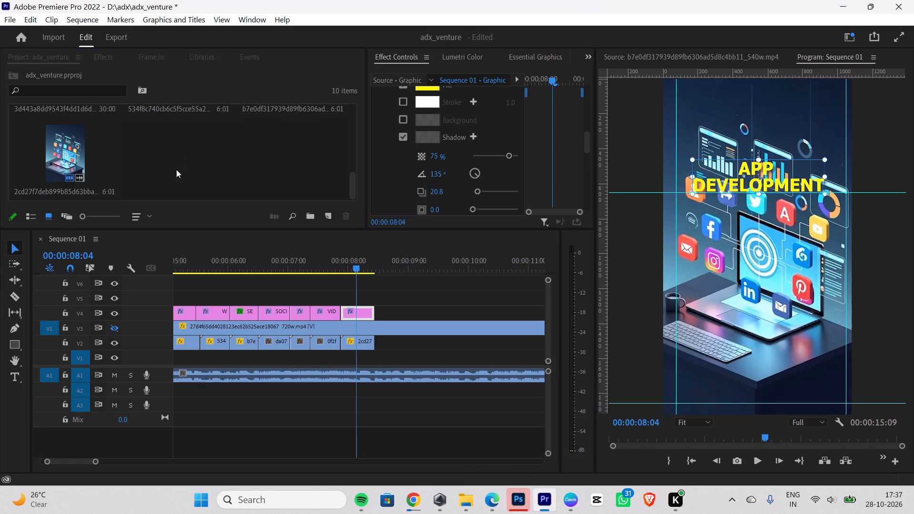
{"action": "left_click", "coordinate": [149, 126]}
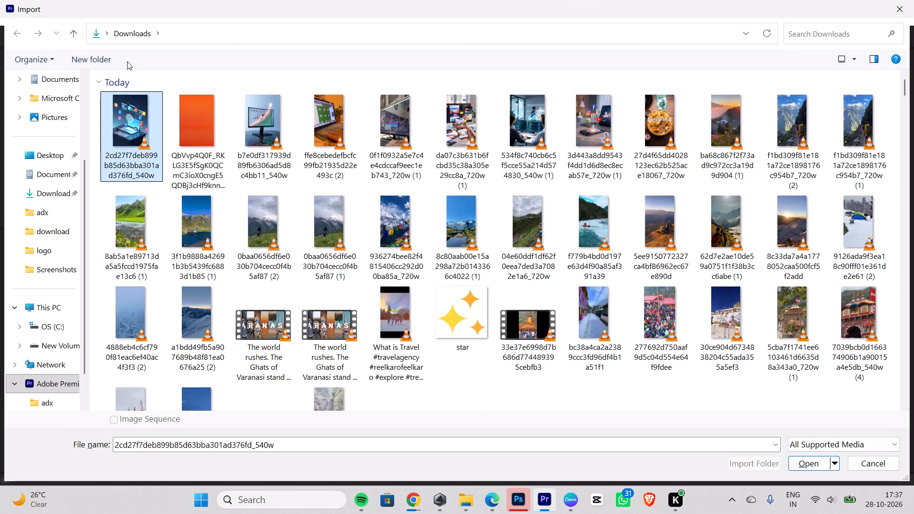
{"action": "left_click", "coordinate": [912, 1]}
Import the downloaded 8937986-hd_1080_1920_30fps video from Downloads into the project.
{"action": "left_click", "coordinate": [309, 154]}
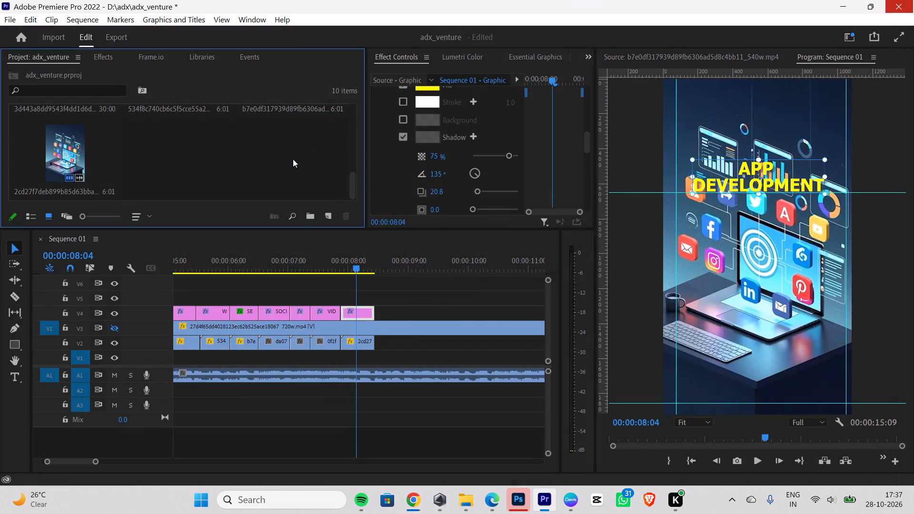
{"action": "key", "text": "ctrl+i"}
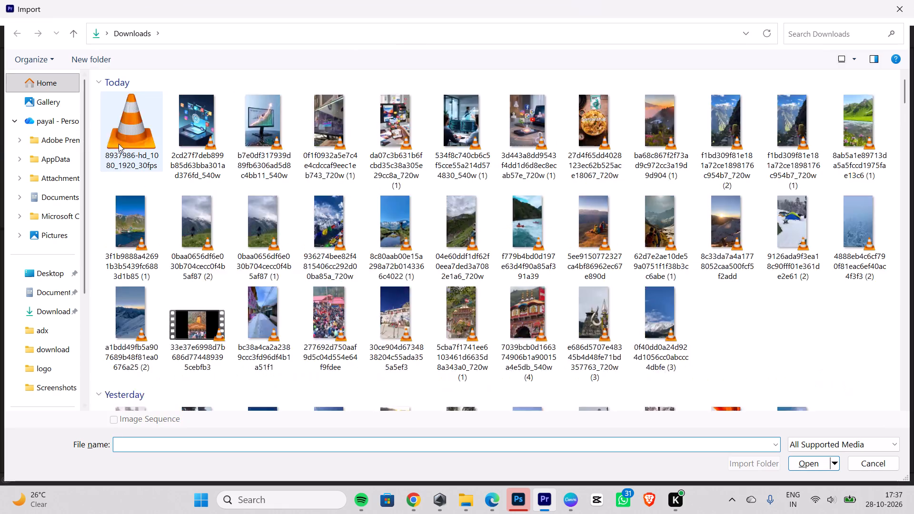
{"action": "left_click", "coordinate": [127, 140]}
{"action": "left_click", "coordinate": [801, 468]}
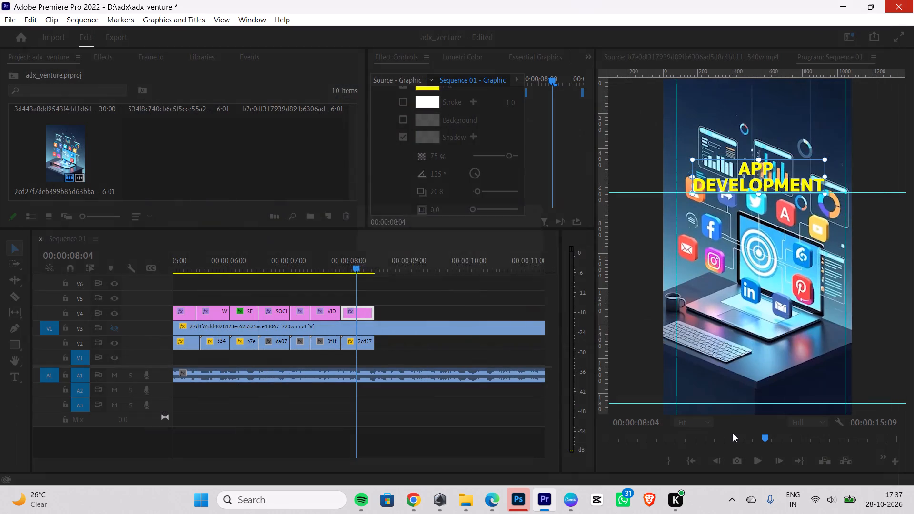
Place the 8937986 laptop clip on V2 right after the app development footage, without its audio.
{"action": "left_click_drag", "start_coordinate": [179, 158], "coordinate": [375, 229]}
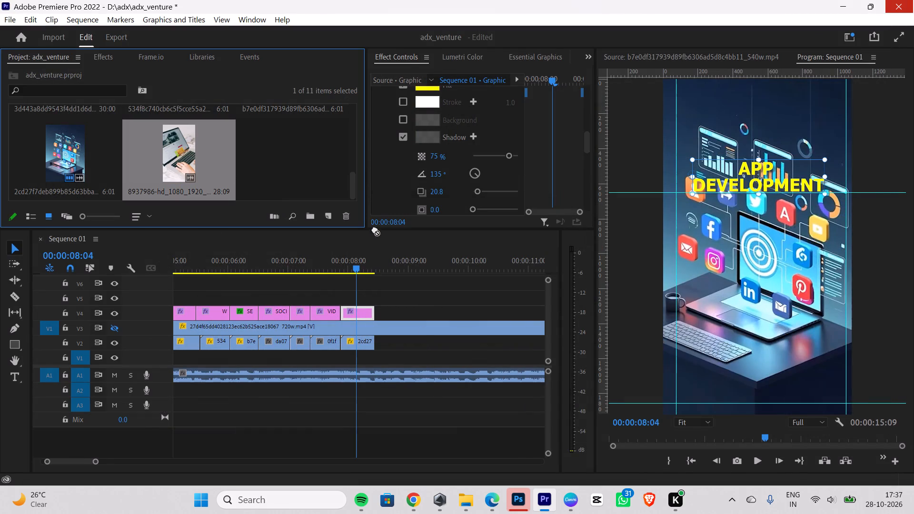
{"action": "left_click_drag", "start_coordinate": [375, 229], "coordinate": [431, 297]}
{"action": "left_click", "coordinate": [462, 408]}
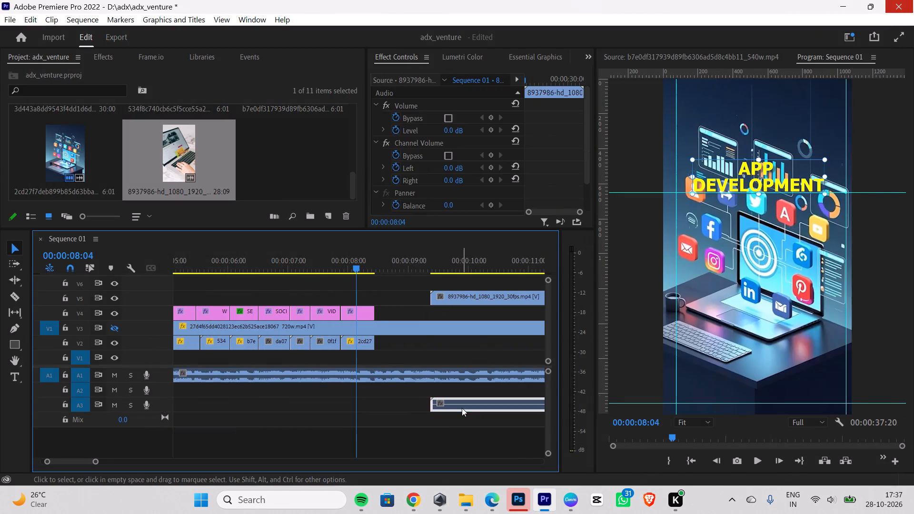
{"action": "key", "text": "BackSpace"}
{"action": "left_click_drag", "start_coordinate": [462, 296], "coordinate": [416, 338]}
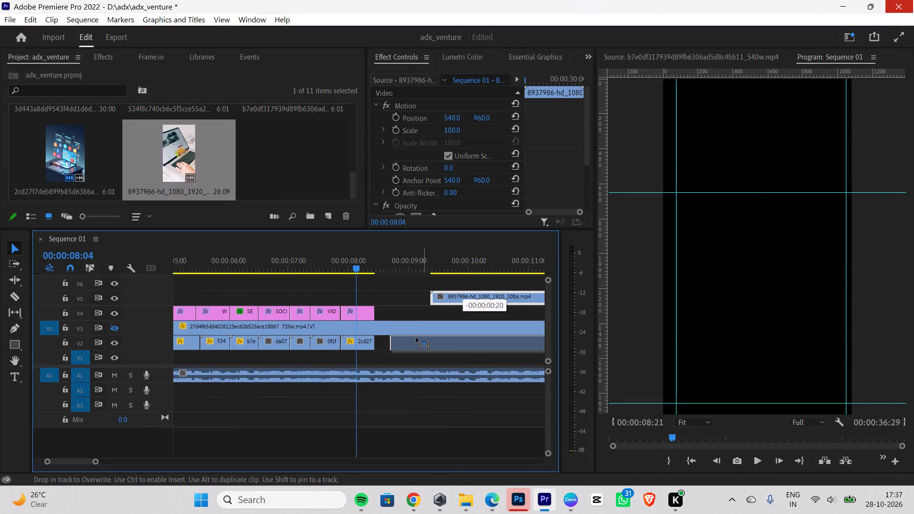
{"action": "left_click_drag", "start_coordinate": [416, 338], "coordinate": [410, 340]}
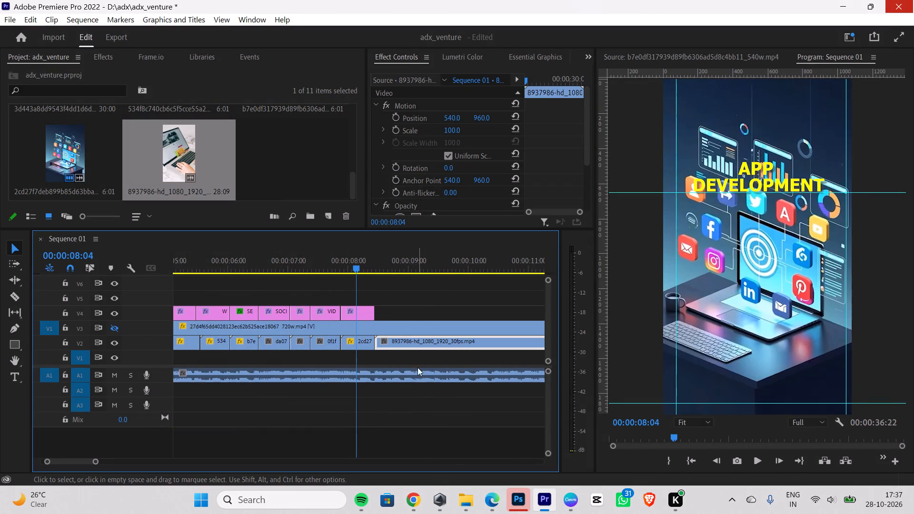
Apply Scale to Frame Size to the new laptop clip on V2.
{"action": "left_click", "coordinate": [420, 343]}
{"action": "right_click", "coordinate": [420, 343]}
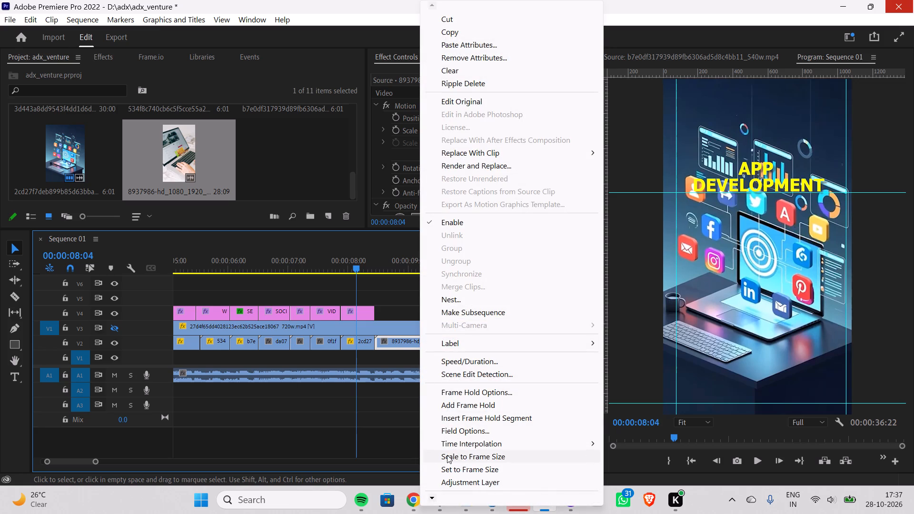
{"action": "left_click", "coordinate": [447, 456]}
Show the V3 reference video, split the V2 laptop clip at 00:00:08:29 to match its timing, and delete the remainder.
{"action": "left_click", "coordinate": [118, 326]}
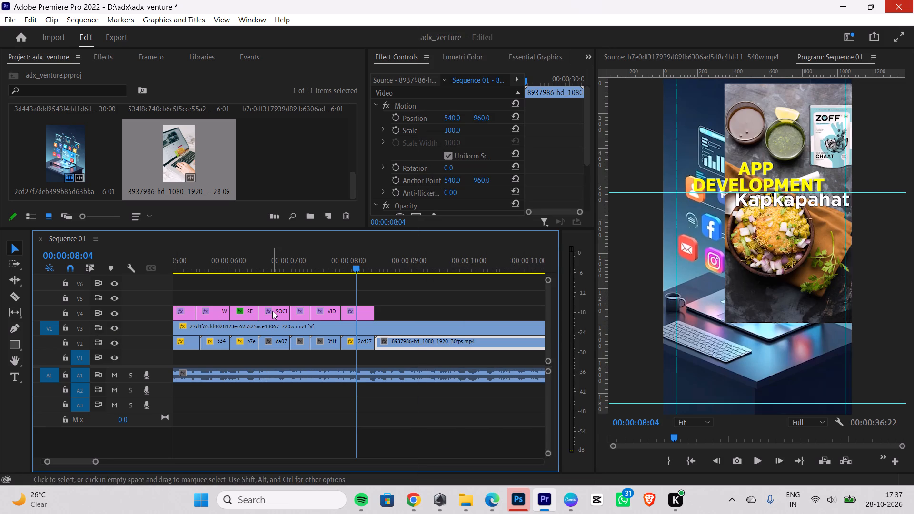
{"action": "key", "text": "Right"}
{"action": "key", "text": "Right"}
{"action": "key", "text": "Right"}
{"action": "key", "text": "Right"}
{"action": "key", "text": "Right"}
{"action": "key", "text": "Right"}
{"action": "key", "text": "Right"}
{"action": "key", "text": "Right"}
{"action": "key", "text": "Right"}
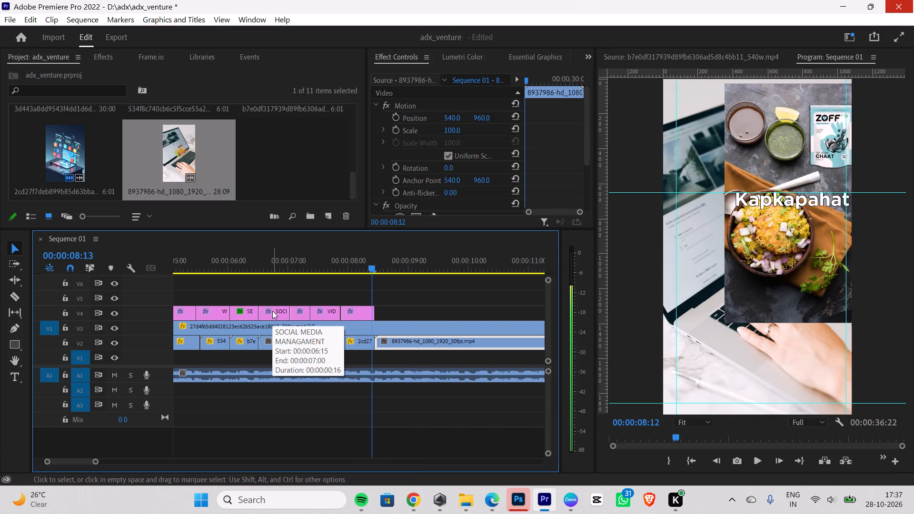
{"action": "key", "text": "Right"}
{"action": "key", "text": "Right"}
{"action": "key", "text": "Right"}
{"action": "key", "text": "Right"}
{"action": "key", "text": "Right"}
{"action": "key", "text": "Right"}
{"action": "key", "text": "Right"}
{"action": "key", "text": "Right"}
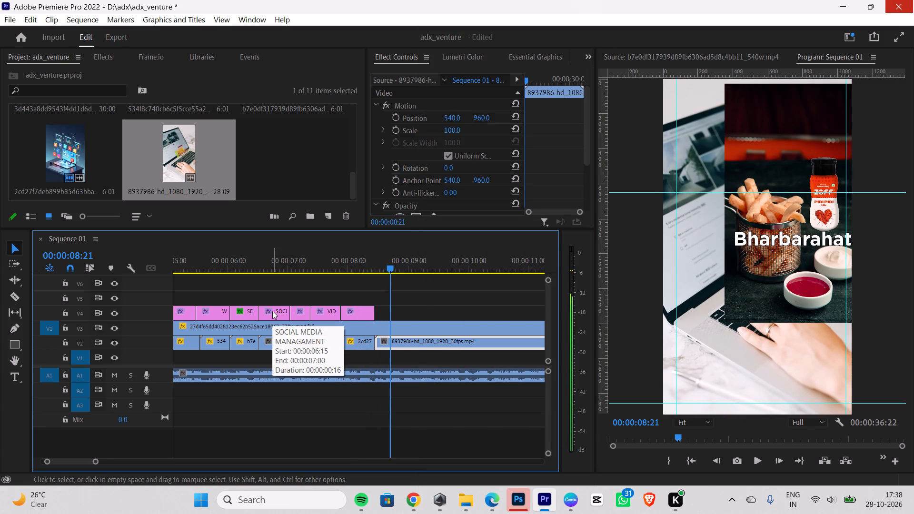
{"action": "key", "text": "Right"}
{"action": "key", "text": "Right"}
{"action": "key", "text": "Right"}
{"action": "key", "text": "Right"}
{"action": "key", "text": "Right"}
{"action": "key", "text": "Right"}
{"action": "key", "text": "Right"}
{"action": "key", "text": "Right"}
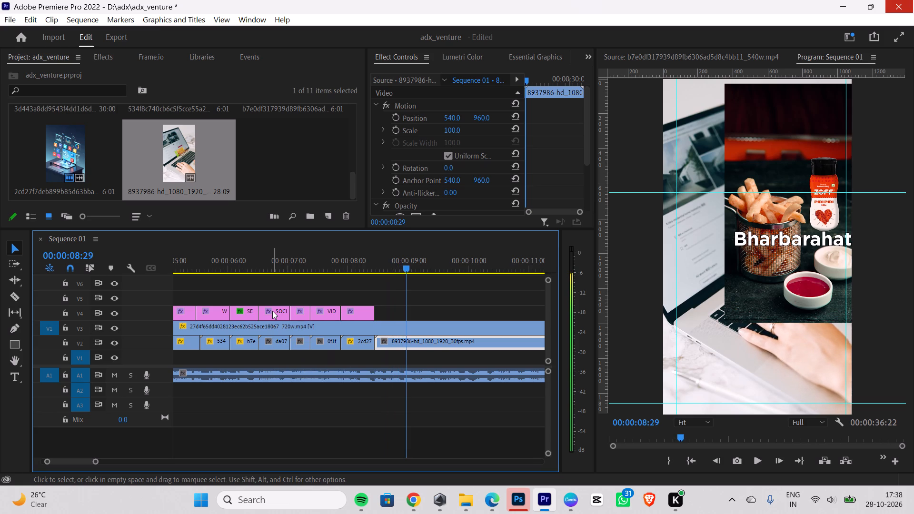
{"action": "key", "text": "Right"}
{"action": "key", "text": "Left"}
{"action": "left_click", "coordinate": [10, 298]}
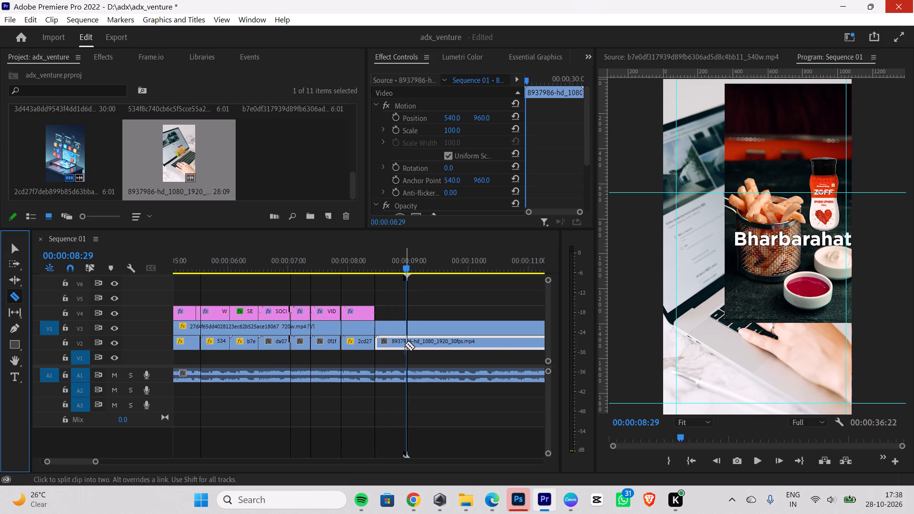
{"action": "left_click", "coordinate": [405, 345]}
{"action": "left_click", "coordinate": [19, 249]}
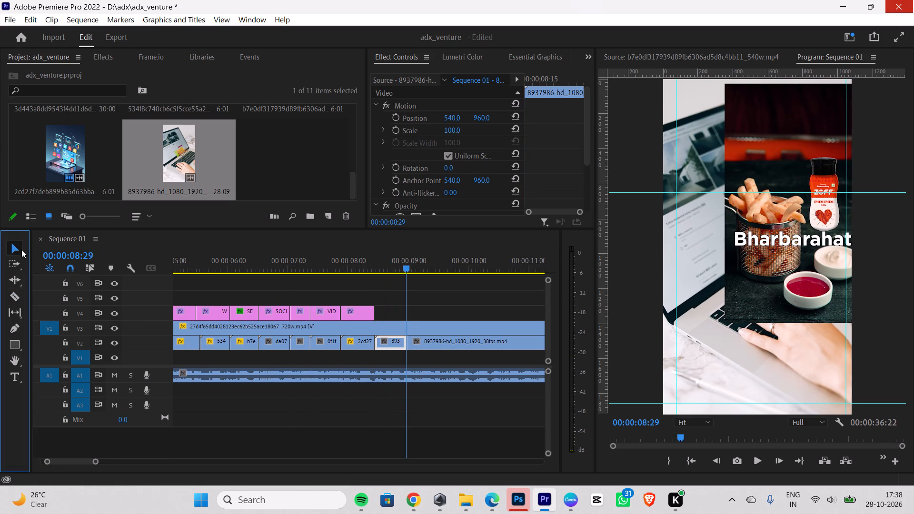
{"action": "left_click", "coordinate": [428, 343]}
{"action": "key", "text": "BackSpace"}
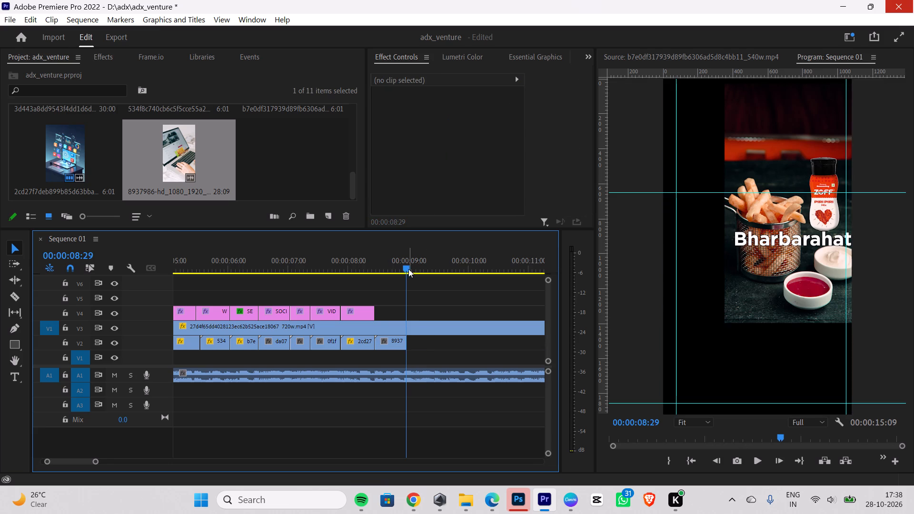
Play back the app development and laptop clips against the reference video to check the timing.
{"action": "left_click_drag", "start_coordinate": [406, 265], "coordinate": [354, 275]}
{"action": "key", "text": "space"}
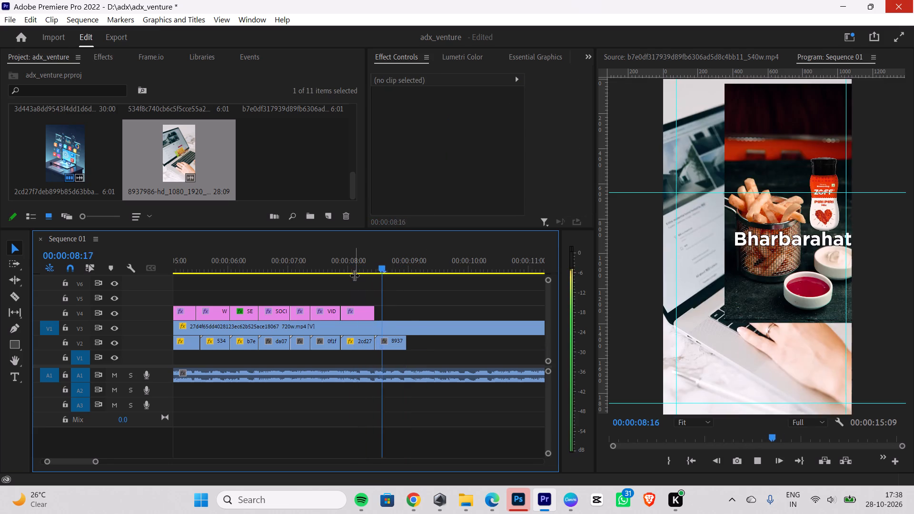
{"action": "key", "text": "space"}
{"action": "key", "text": "space"}
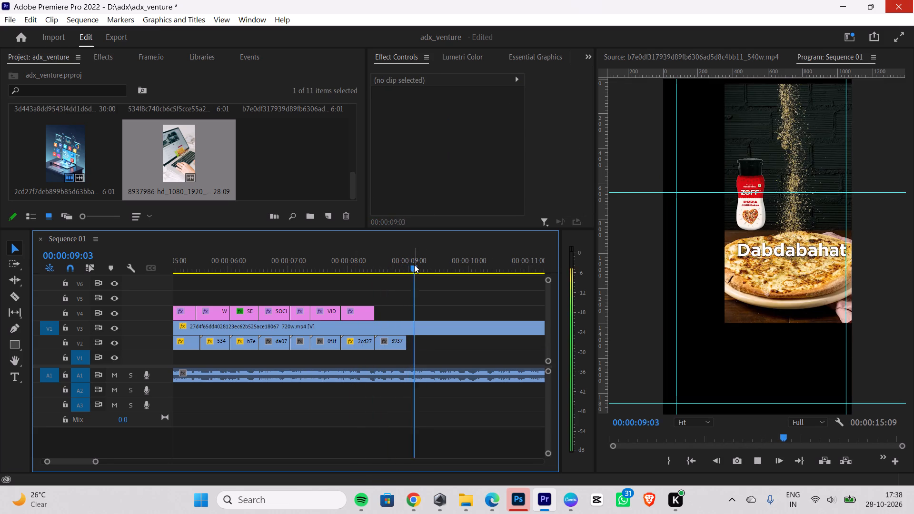
{"action": "key", "text": "space"}
Hide V3, duplicate the APP DEVELOPMENT title on V4 above the laptop clip, and extend the original title to meet the copy.
{"action": "left_click_drag", "start_coordinate": [454, 266], "coordinate": [359, 275]}
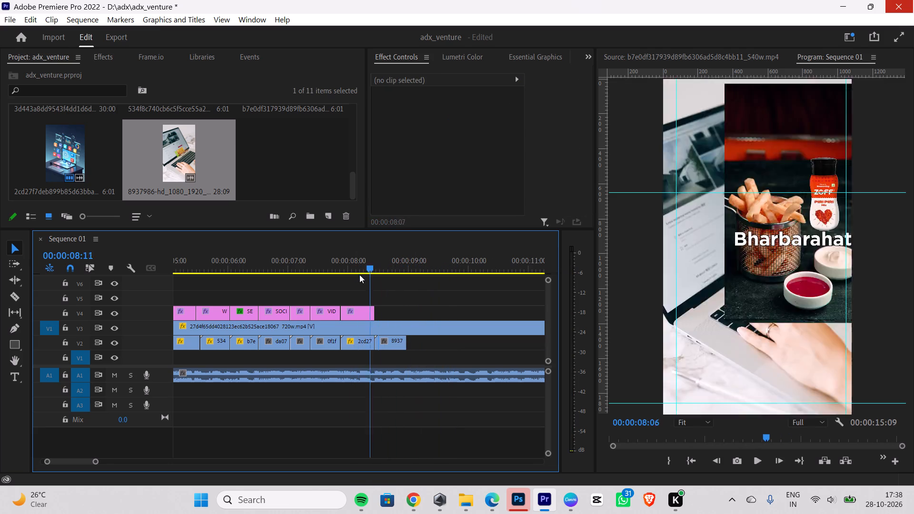
{"action": "left_click_drag", "start_coordinate": [359, 275], "coordinate": [358, 275]}
{"action": "left_click", "coordinate": [111, 326]}
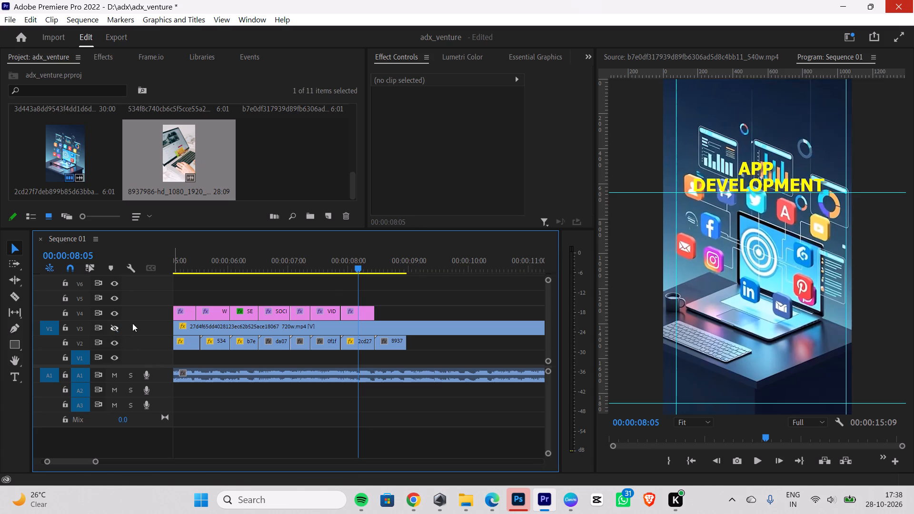
{"action": "left_click", "coordinate": [353, 316]}
{"action": "key", "text": "ctrl+c"}
{"action": "key", "text": "ctrl+v"}
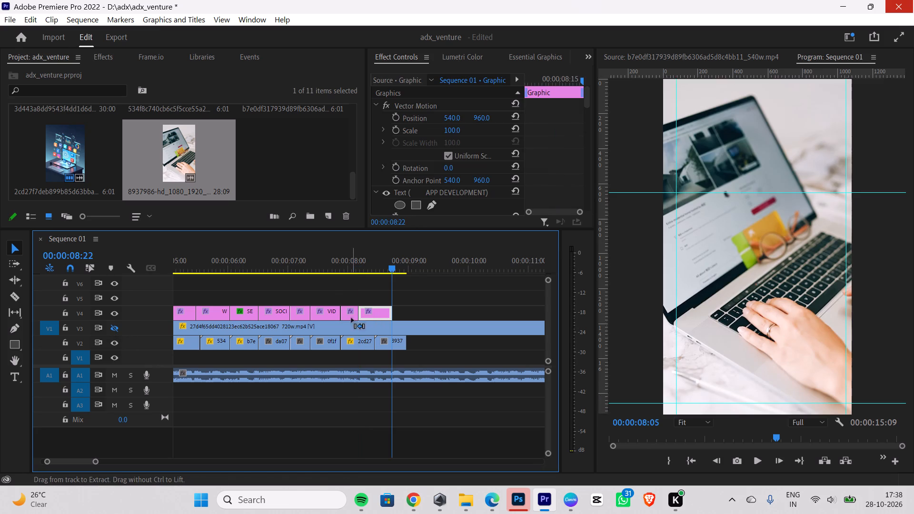
{"action": "left_click_drag", "start_coordinate": [369, 313], "coordinate": [381, 312]}
{"action": "left_click_drag", "start_coordinate": [359, 311], "coordinate": [373, 310]}
Replace the text of the duplicated title over the laptop clip with WEB DESIGNING.
{"action": "left_click_drag", "start_coordinate": [394, 274], "coordinate": [334, 282]}
{"action": "key", "text": "space"}
{"action": "key", "text": "space"}
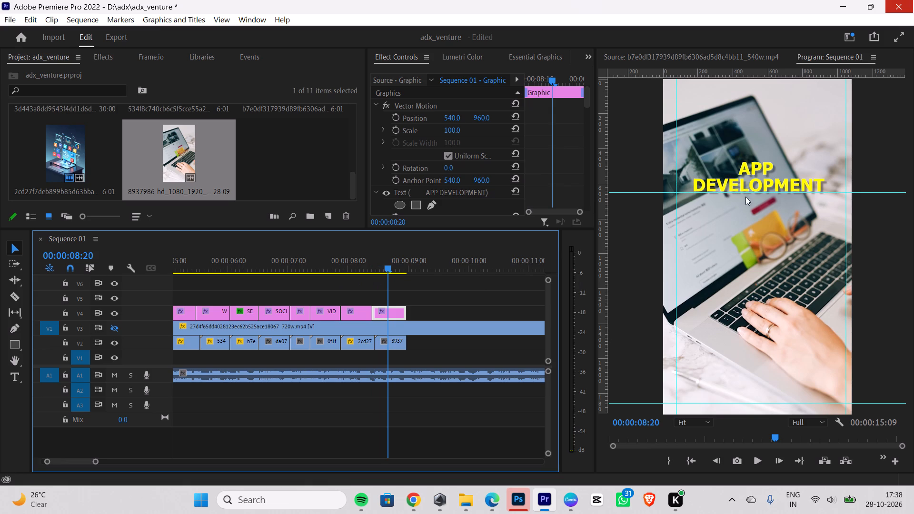
{"action": "double_click", "coordinate": [743, 178]}
{"action": "key", "text": "BackSpace"}
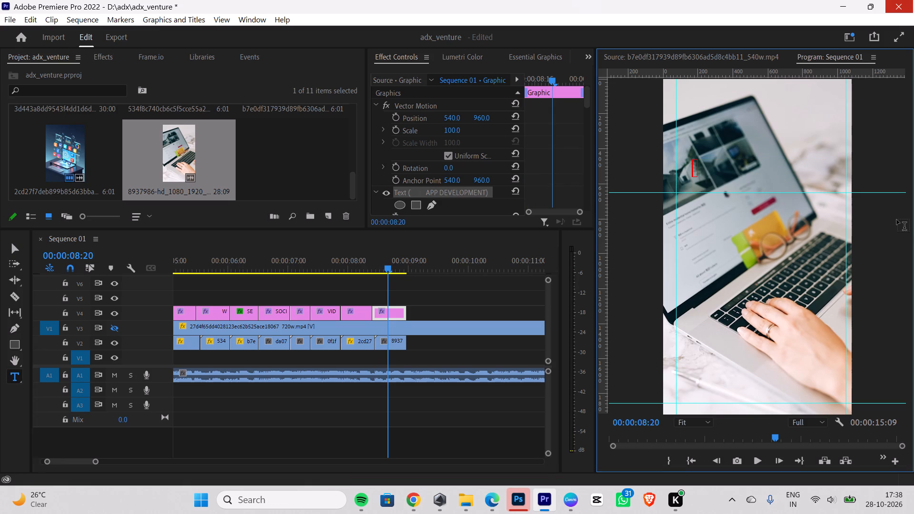
{"action": "type", "text": "WEB"}
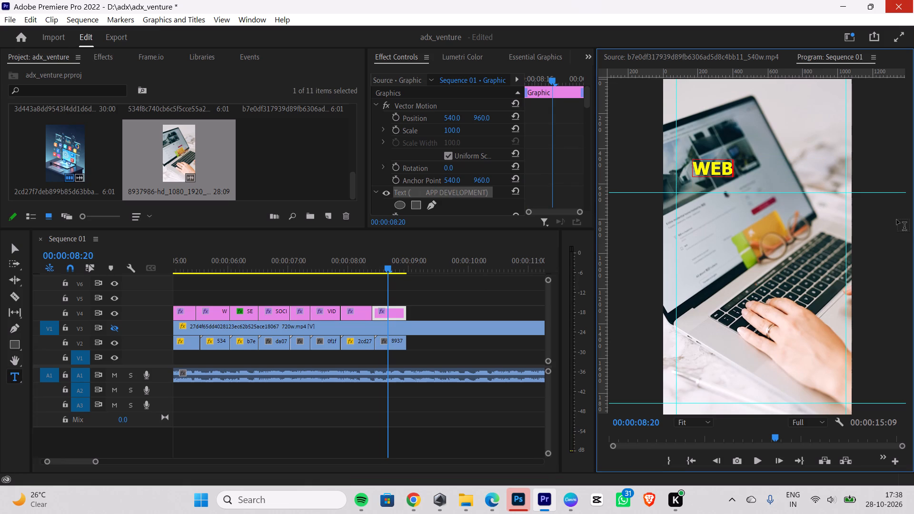
{"action": "key", "text": "space"}
{"action": "type", "text": "DESIGNING"}
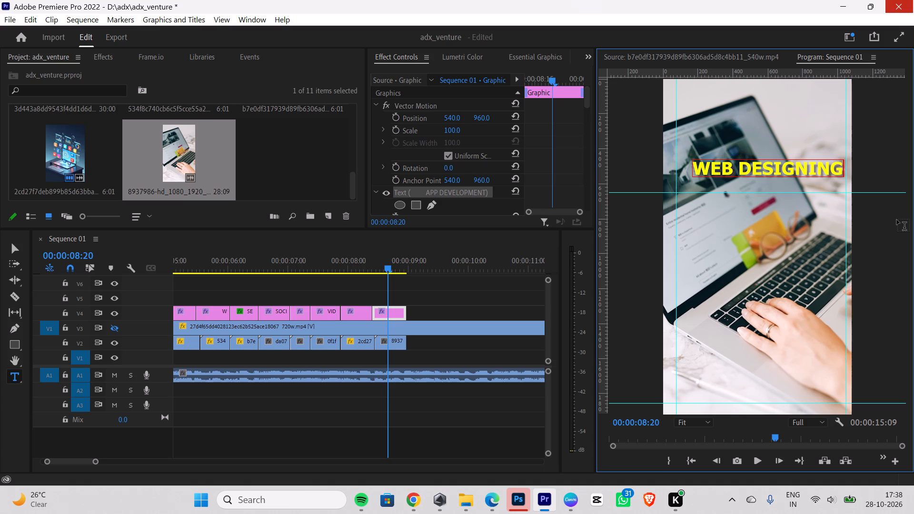
Move the WEB DESIGNING title down to rest just above the horizontal guide, centred between the vertical guides.
{"action": "left_click", "coordinate": [10, 244]}
{"action": "left_click_drag", "start_coordinate": [801, 168], "coordinate": [790, 185]}
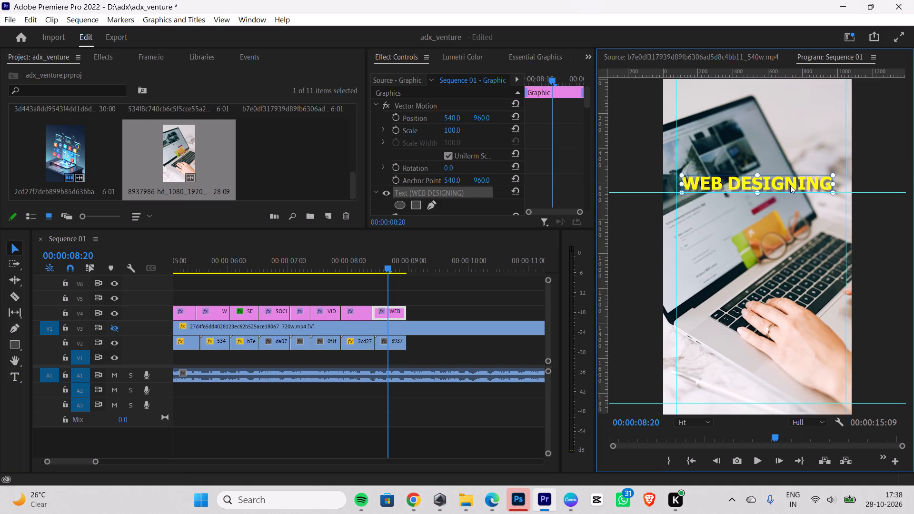
{"action": "left_click_drag", "start_coordinate": [790, 185], "coordinate": [796, 185]}
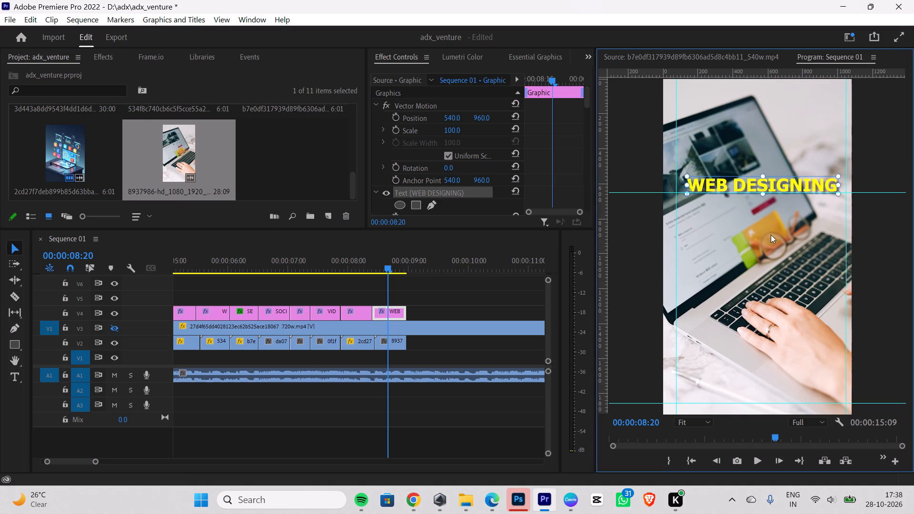
{"action": "left_click", "coordinate": [771, 235]}
{"action": "left_click", "coordinate": [766, 182]}
{"action": "left_click_drag", "start_coordinate": [784, 183], "coordinate": [779, 184]}
{"action": "left_click", "coordinate": [735, 297]}
Play back the sequence from the earlier service titles through the WEB DESIGNING section to check it.
{"action": "left_click_drag", "start_coordinate": [386, 261], "coordinate": [274, 263]}
{"action": "key", "text": "space"}
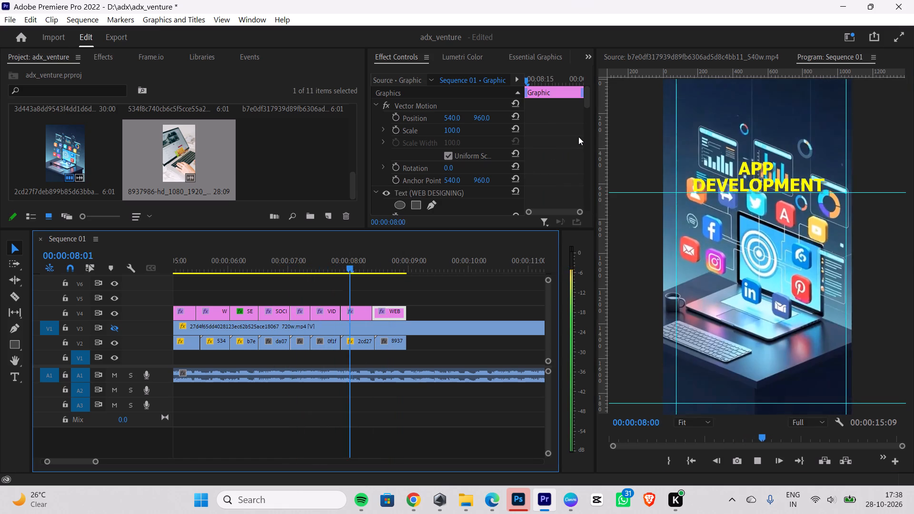
{"action": "key", "text": "space"}
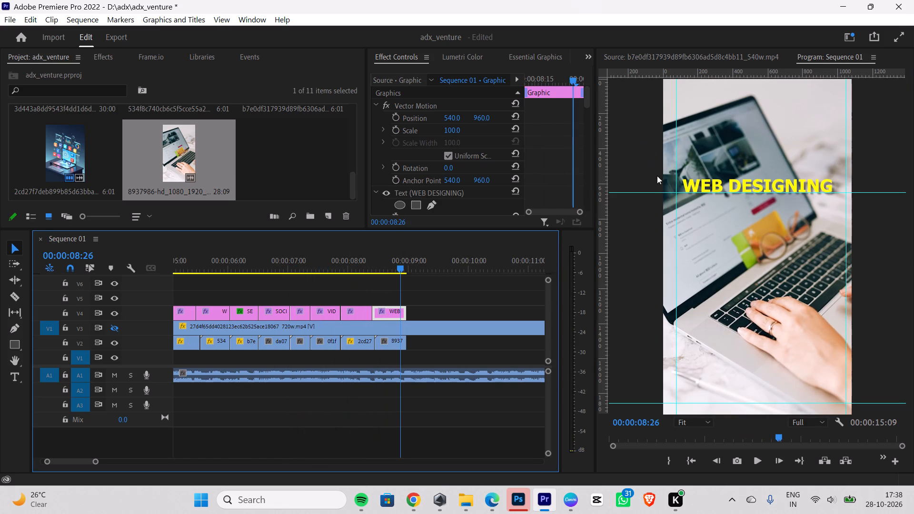
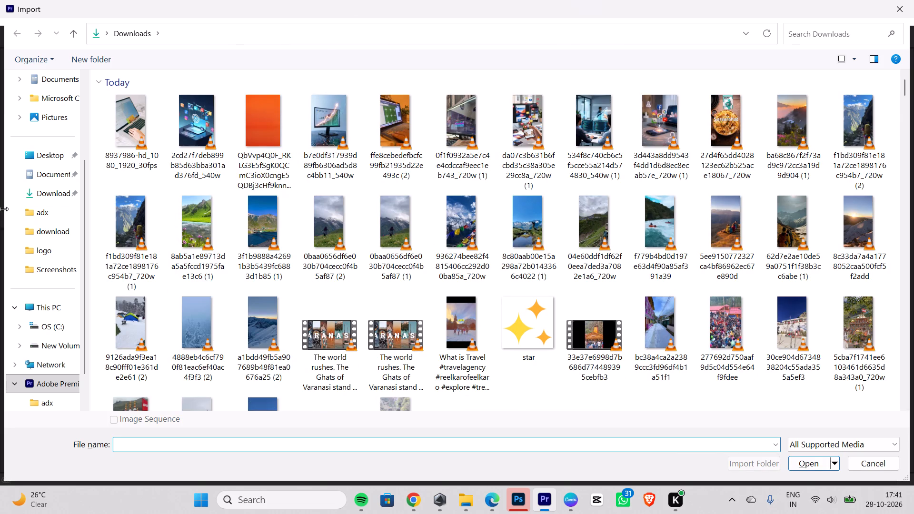
{"action": "left_click", "coordinate": [35, 240]}
{"action": "left_click", "coordinate": [34, 244]}
{"action": "left_click", "coordinate": [183, 118]}
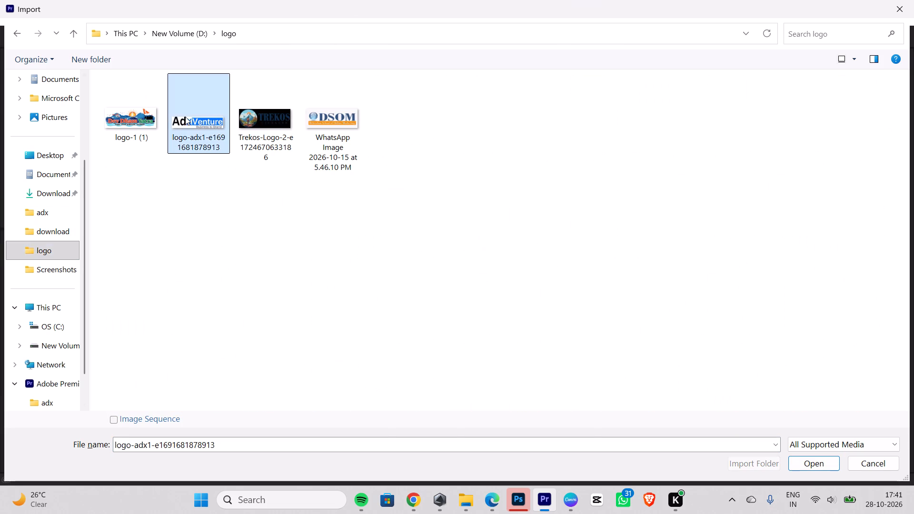
{"action": "left_click", "coordinate": [812, 462]}
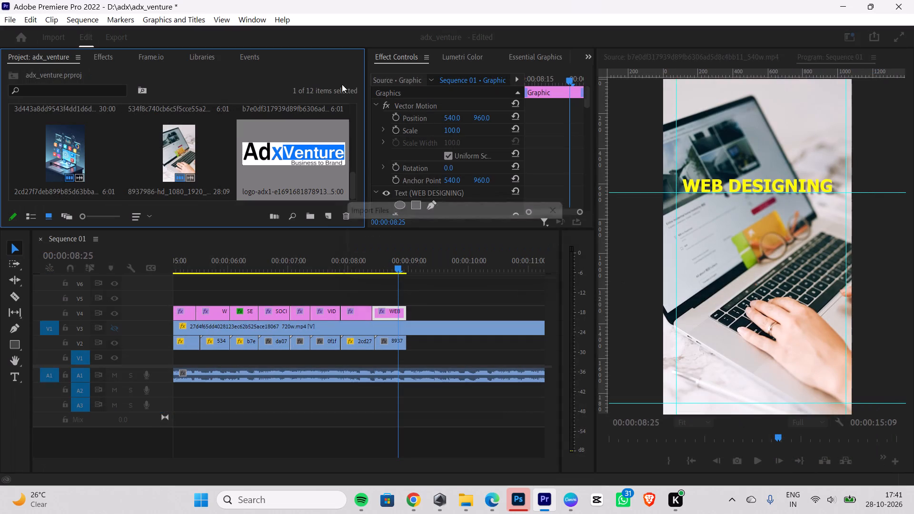
Make the reference video on track V3 visible again in the sequence.
{"action": "key", "text": "Right"}
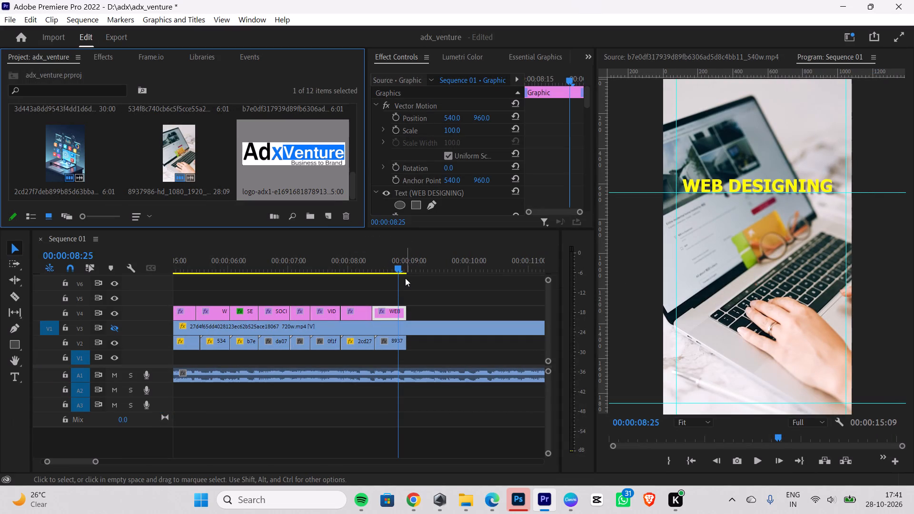
{"action": "key", "text": "Right"}
{"action": "key", "text": "Right"}
{"action": "key", "text": "Right"}
{"action": "key", "text": "Right"}
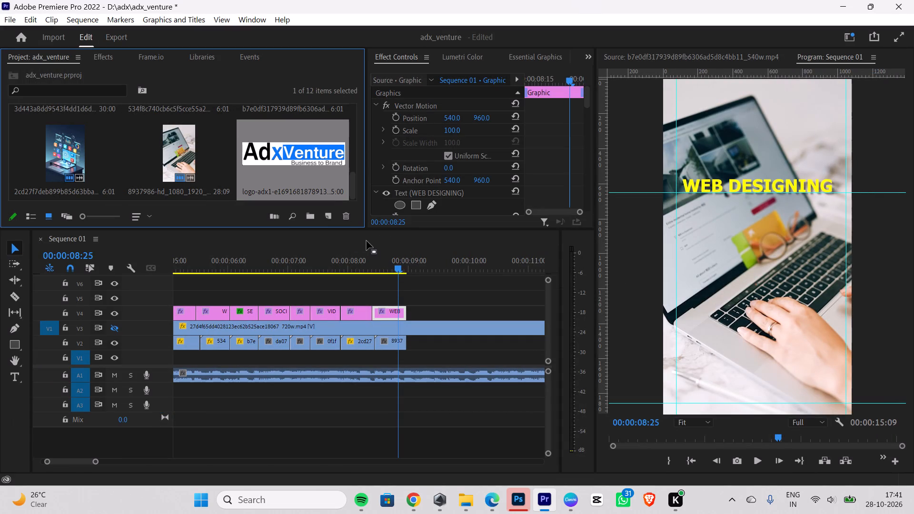
{"action": "left_click", "coordinate": [362, 244]}
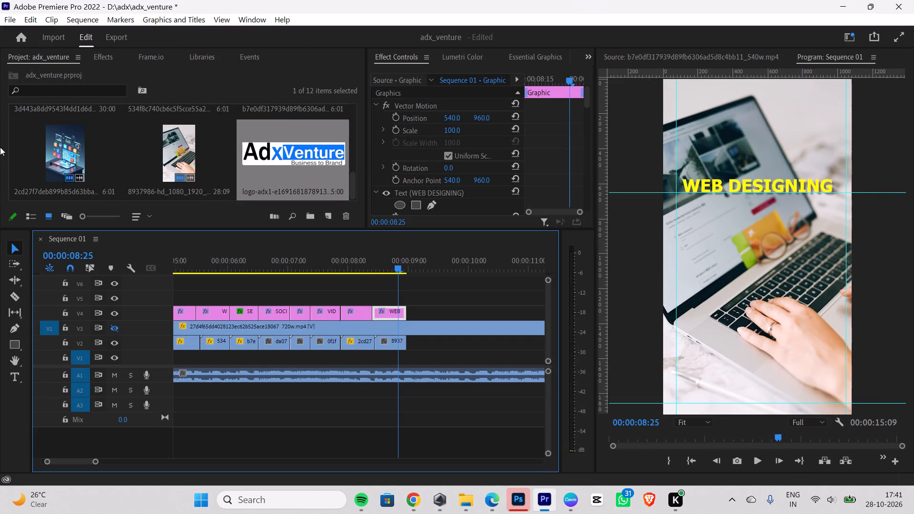
{"action": "left_click", "coordinate": [115, 332]}
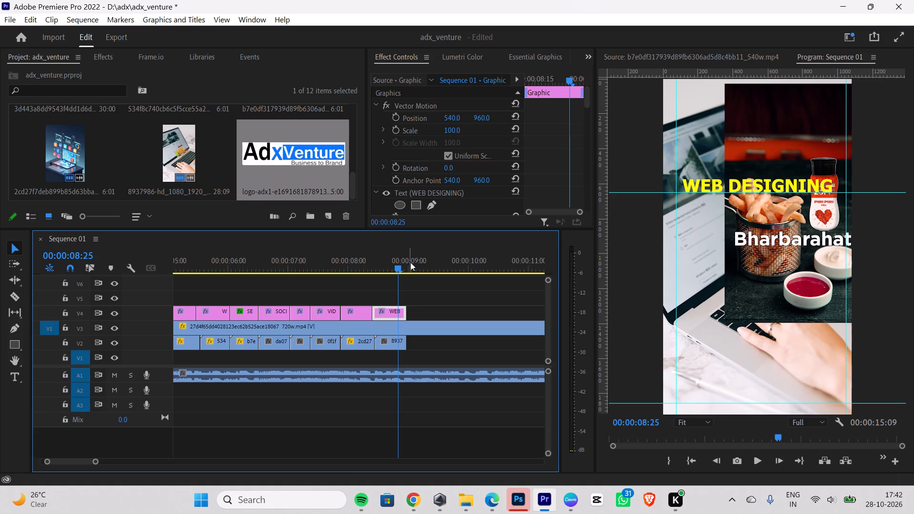
Locate the reference's scene change and extend the WEB DESIGNING title and the laptop clip beneath it to 00:00:09:00.
{"action": "key", "text": "Right"}
{"action": "key", "text": "Right"}
{"action": "key", "text": "Right"}
{"action": "key", "text": "Right"}
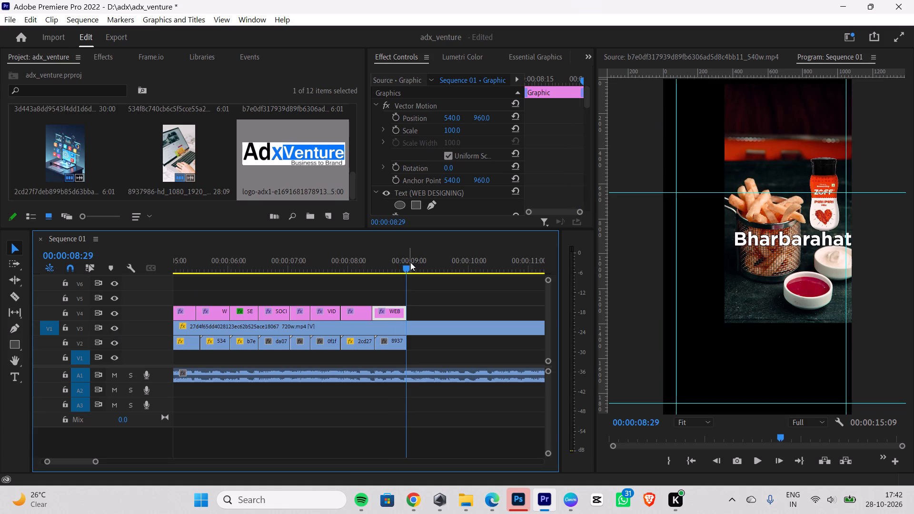
{"action": "key", "text": "Right"}
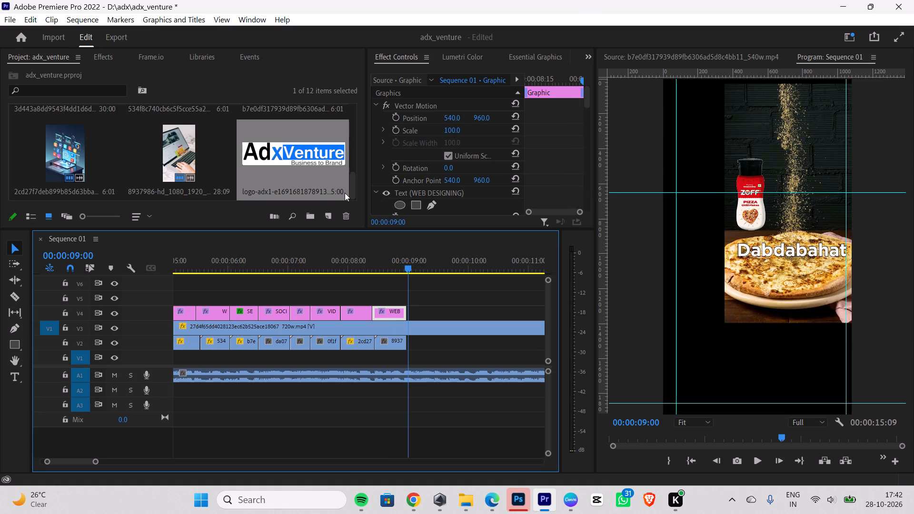
{"action": "key", "text": "Left"}
{"action": "key", "text": "Left"}
{"action": "key", "text": "Left"}
{"action": "key", "text": "Left"}
{"action": "key", "text": "Left"}
{"action": "key", "text": "Left"}
{"action": "key", "text": "Left"}
{"action": "key", "text": "Left"}
{"action": "key", "text": "Left"}
{"action": "key", "text": "Left"}
{"action": "key", "text": "Left"}
{"action": "key", "text": "Left"}
{"action": "key", "text": "Left"}
{"action": "key", "text": "Left"}
{"action": "key", "text": "Left"}
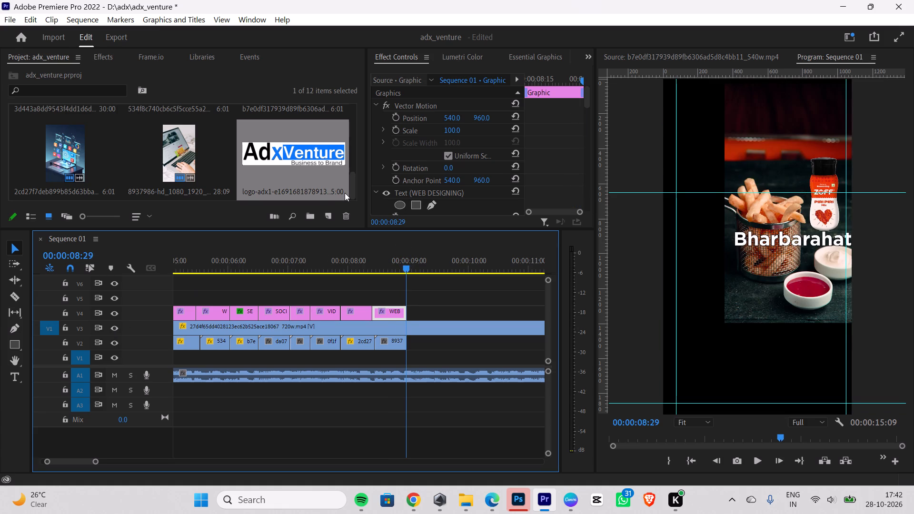
{"action": "key", "text": "Right"}
{"action": "key", "text": "Right"}
{"action": "key", "text": "Right"}
{"action": "key", "text": "Right"}
{"action": "key", "text": "Right"}
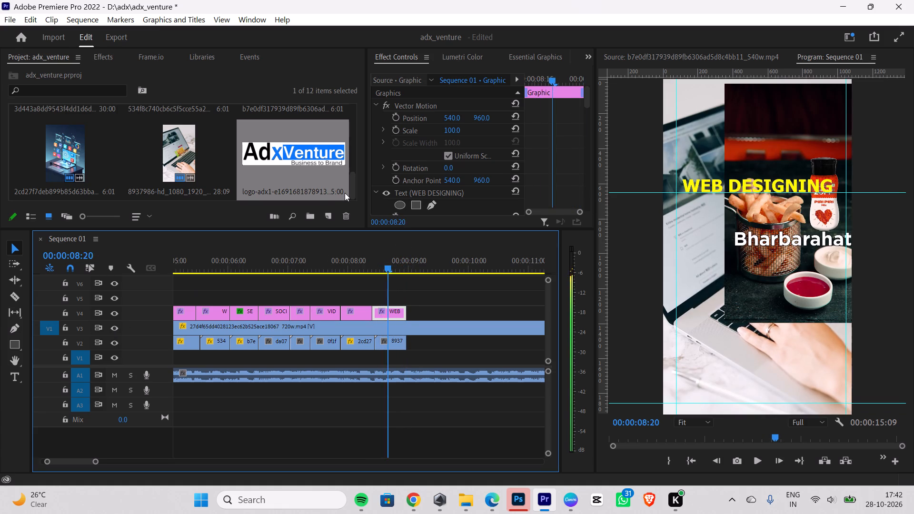
{"action": "key", "text": "Right"}
{"action": "key", "text": "Right"}
{"action": "key", "text": "Right"}
{"action": "key", "text": "Right"}
{"action": "key", "text": "Right"}
{"action": "key", "text": "Right"}
{"action": "key", "text": "Right"}
{"action": "key", "text": "Right"}
{"action": "key", "text": "Right"}
{"action": "key", "text": "Right"}
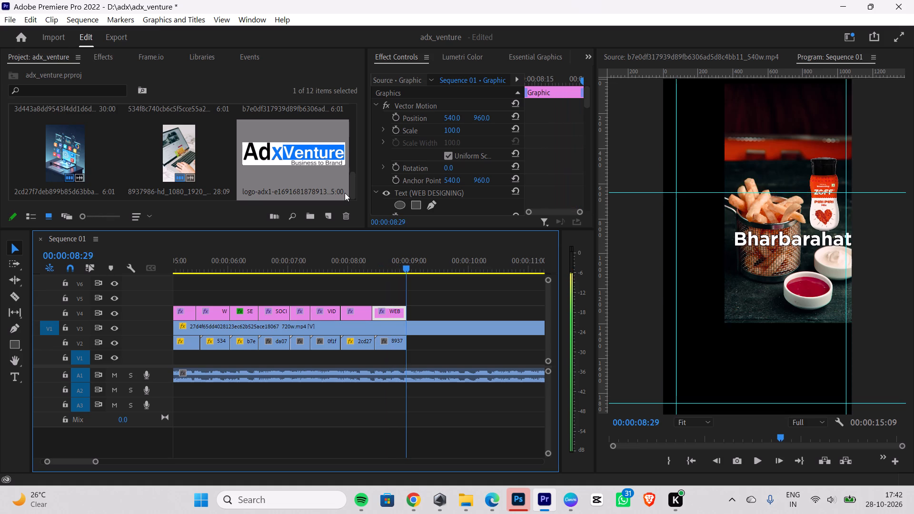
{"action": "key", "text": "Left"}
{"action": "key", "text": "Right"}
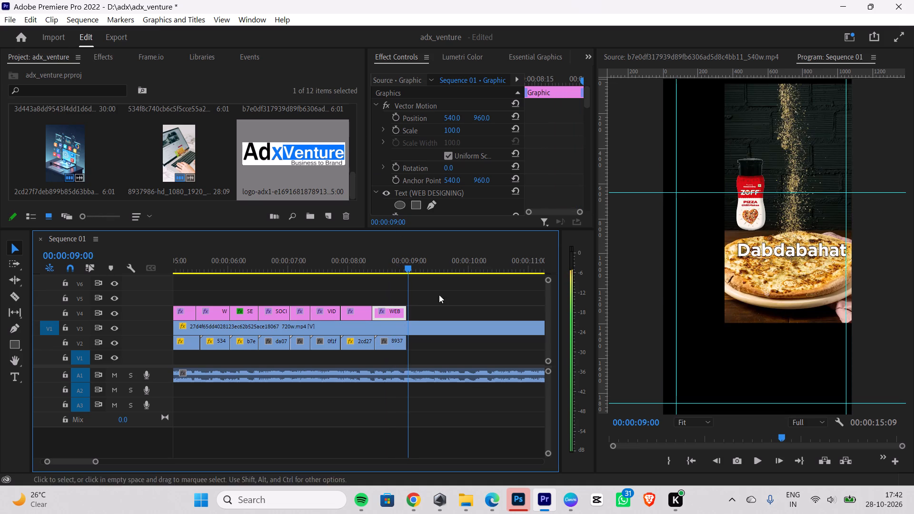
{"action": "left_click_drag", "start_coordinate": [405, 311], "coordinate": [410, 310]}
{"action": "left_click", "coordinate": [405, 341]}
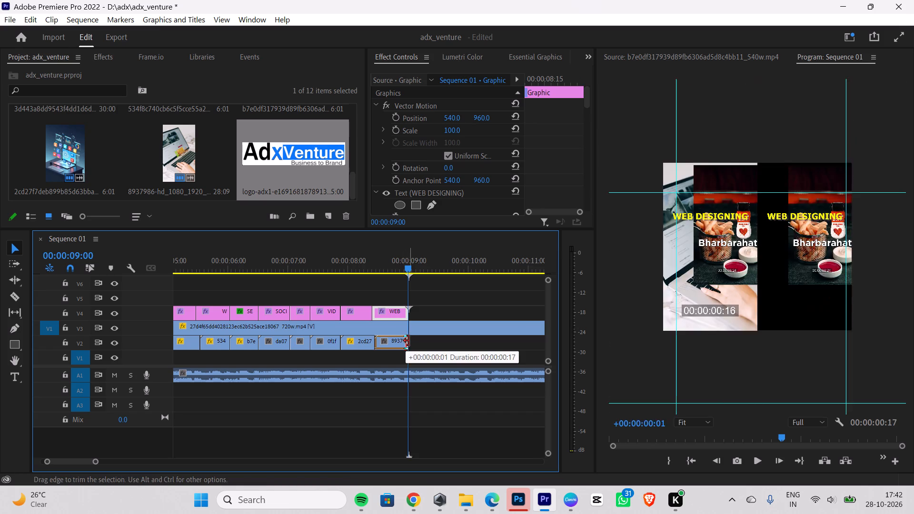
Place the AdxVenture logo on track V4 directly after the WEB DESIGNING title, starting at 00:00:09:00.
{"action": "left_click_drag", "start_coordinate": [285, 146], "coordinate": [423, 301]}
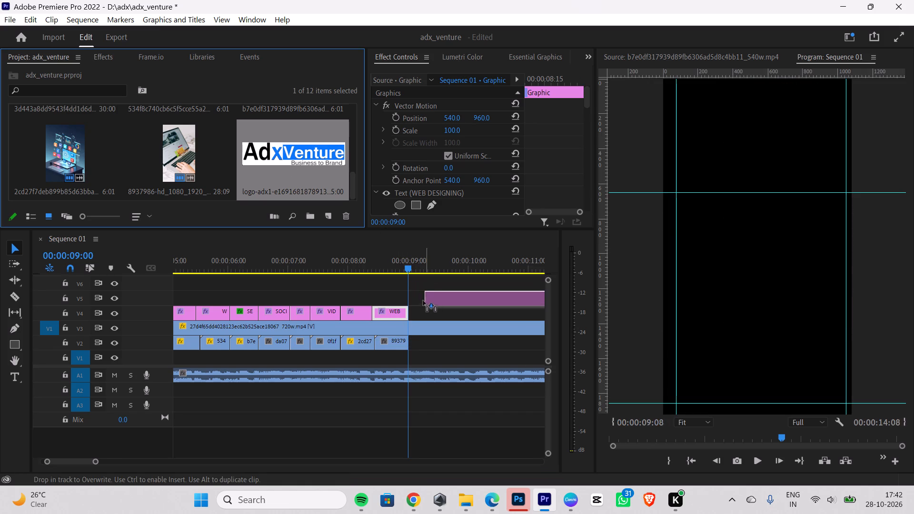
{"action": "left_click_drag", "start_coordinate": [423, 301], "coordinate": [411, 312]}
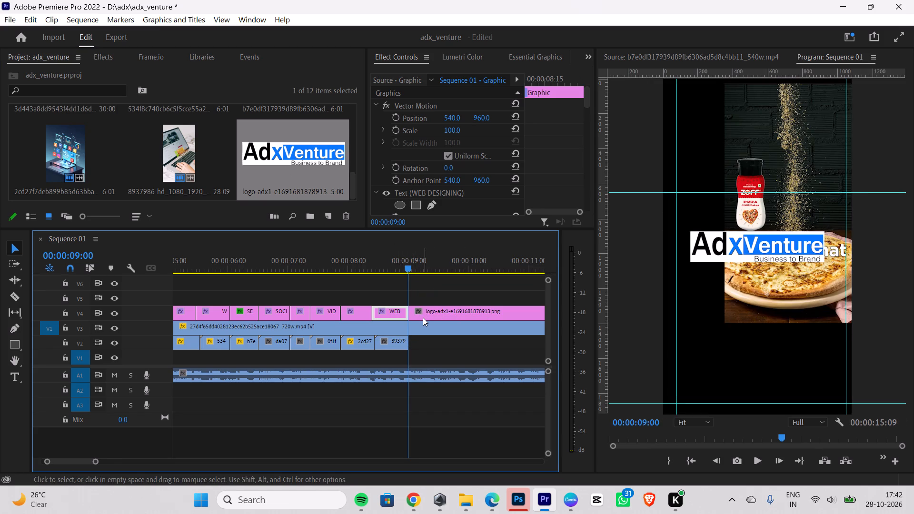
Split the logo clip at the reference's scene change at 00:00:09:15 and delete the remainder after it.
{"action": "key", "text": "Right"}
{"action": "key", "text": "Right"}
{"action": "key", "text": "Right"}
{"action": "key", "text": "Right"}
{"action": "key", "text": "Right"}
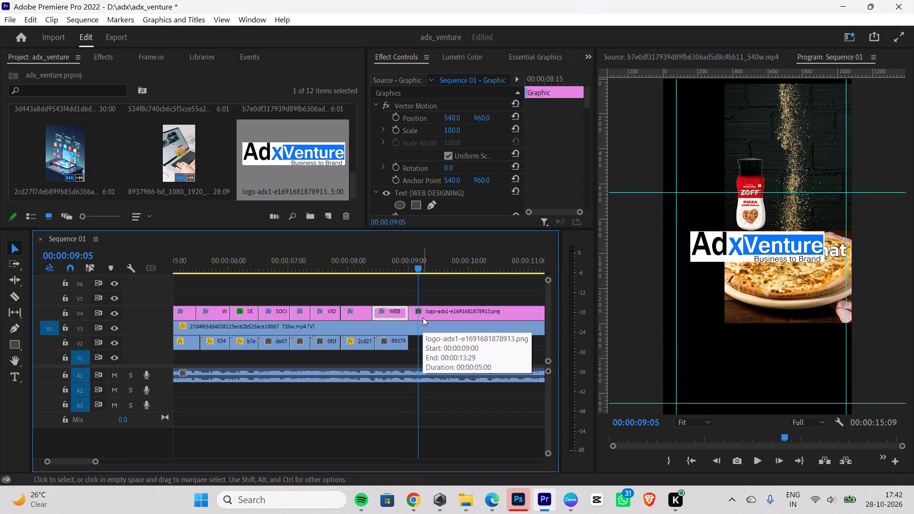
{"action": "key", "text": "Right"}
{"action": "key", "text": "Right"}
{"action": "key", "text": "Right"}
{"action": "key", "text": "Right"}
{"action": "key", "text": "Right"}
{"action": "key", "text": "Right"}
{"action": "key", "text": "Right"}
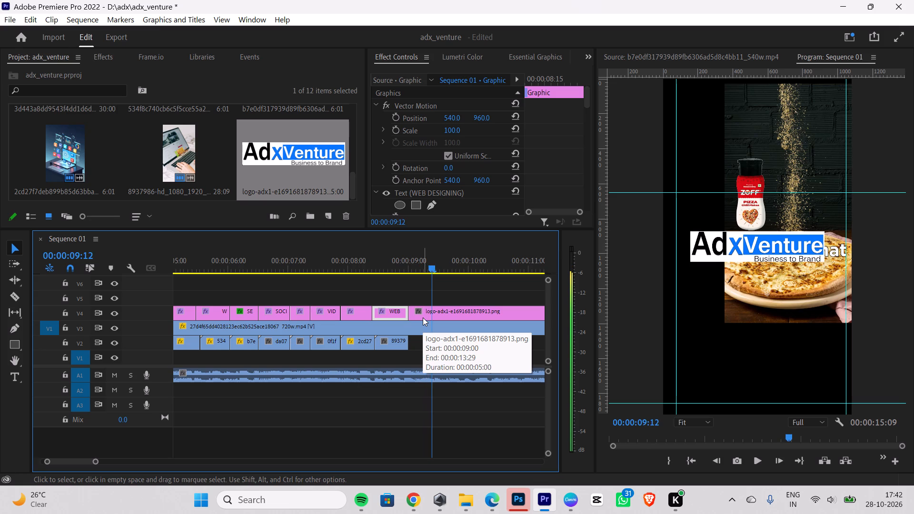
{"action": "key", "text": "Right"}
{"action": "key", "text": "Right"}
{"action": "key", "text": "Right"}
{"action": "key", "text": "Right"}
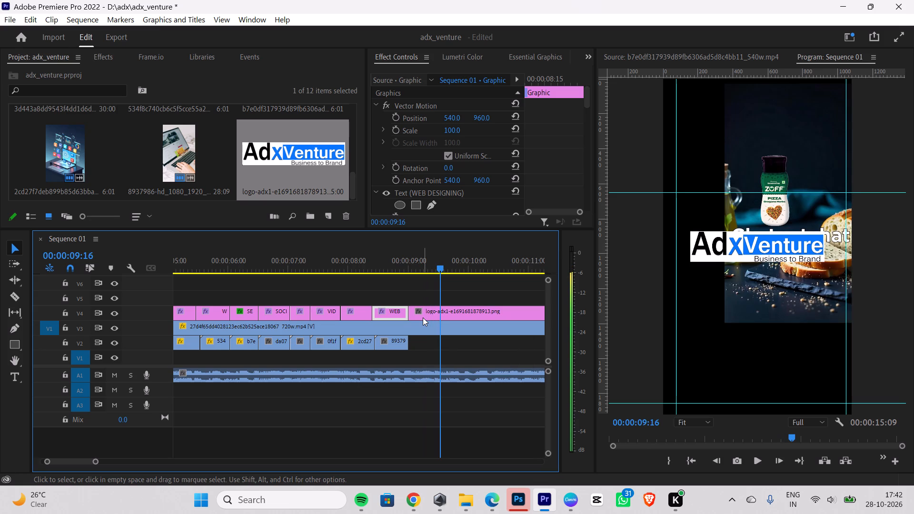
{"action": "key", "text": "Left"}
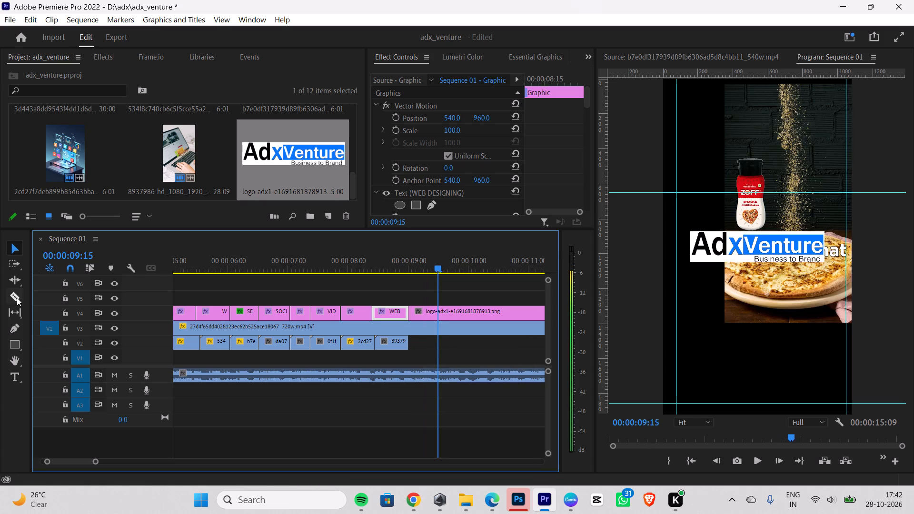
{"action": "left_click", "coordinate": [17, 297]}
{"action": "left_click", "coordinate": [440, 309]}
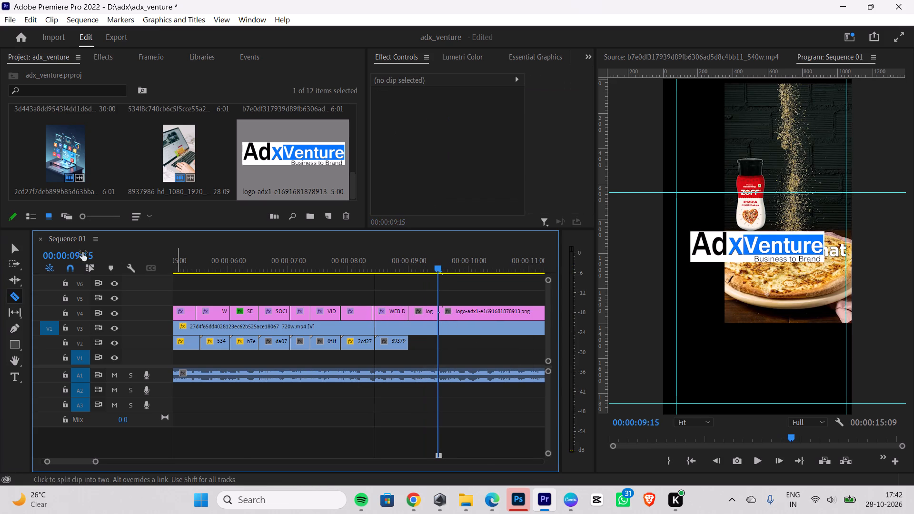
{"action": "left_click", "coordinate": [17, 252]}
{"action": "left_click", "coordinate": [485, 316]}
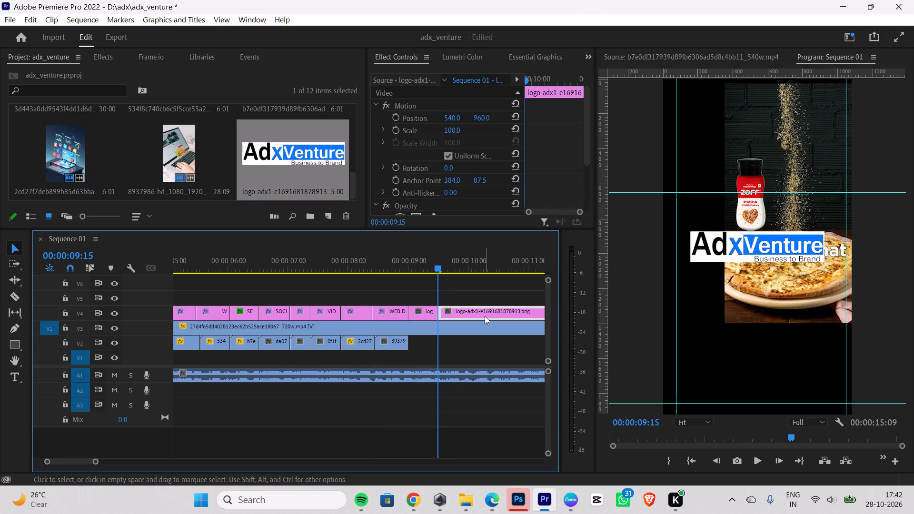
{"action": "key", "text": "BackSpace"}
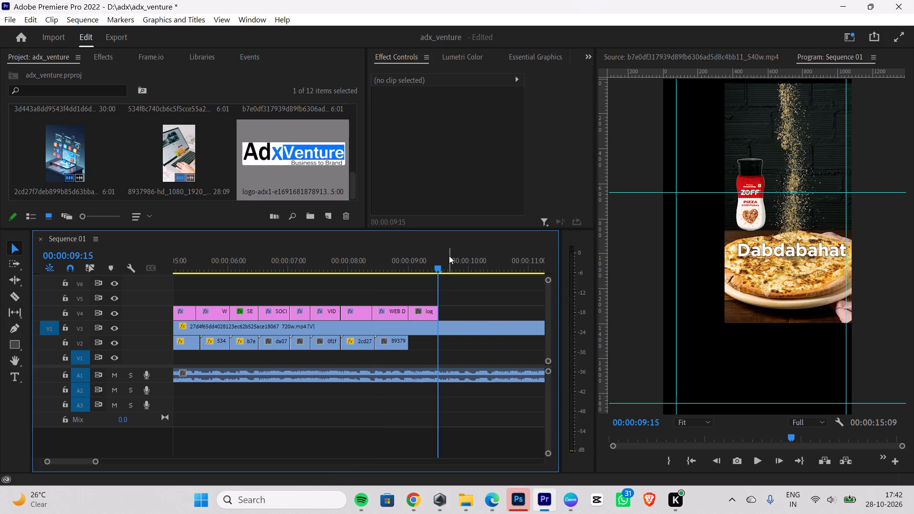
Step through the reference video past the logo clip to examine the timing of its following scenes.
{"action": "key", "text": "Right"}
{"action": "key", "text": "Right"}
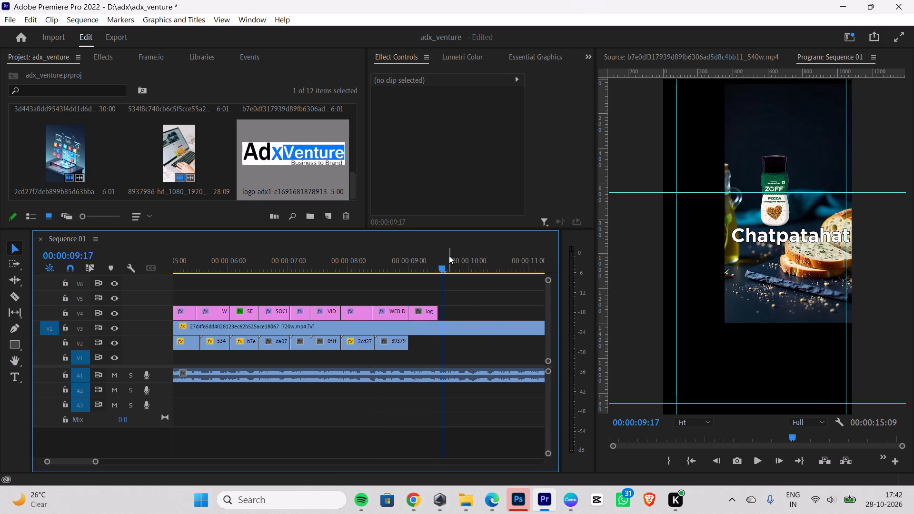
{"action": "key", "text": "Right"}
{"action": "key", "text": "Right"}
{"action": "key", "text": "Right"}
{"action": "key", "text": "Right"}
{"action": "key", "text": "Right"}
{"action": "key", "text": "Right"}
{"action": "key", "text": "Right"}
{"action": "key", "text": "Right"}
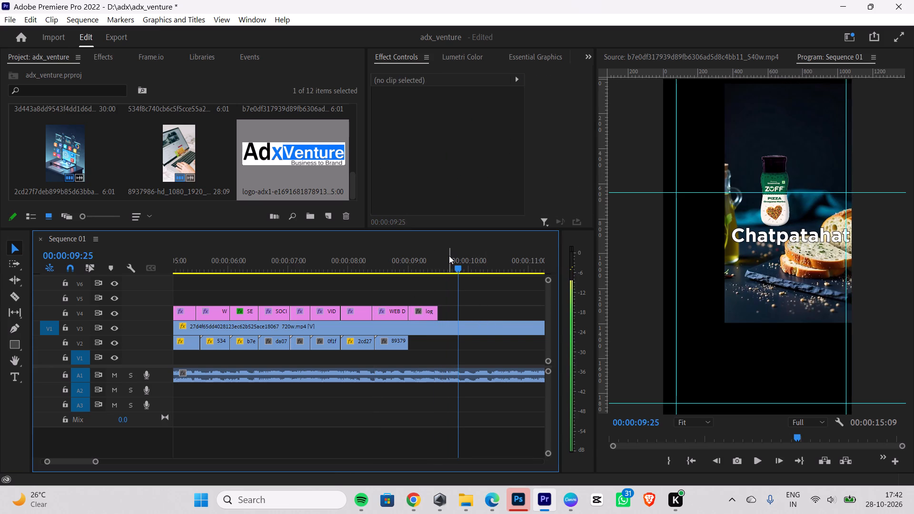
{"action": "key", "text": "Right"}
{"action": "key", "text": "Right"}
{"action": "key", "text": "Right"}
{"action": "key", "text": "Right"}
{"action": "key", "text": "Right"}
{"action": "key", "text": "Right"}
{"action": "key", "text": "Right"}
{"action": "key", "text": "Right"}
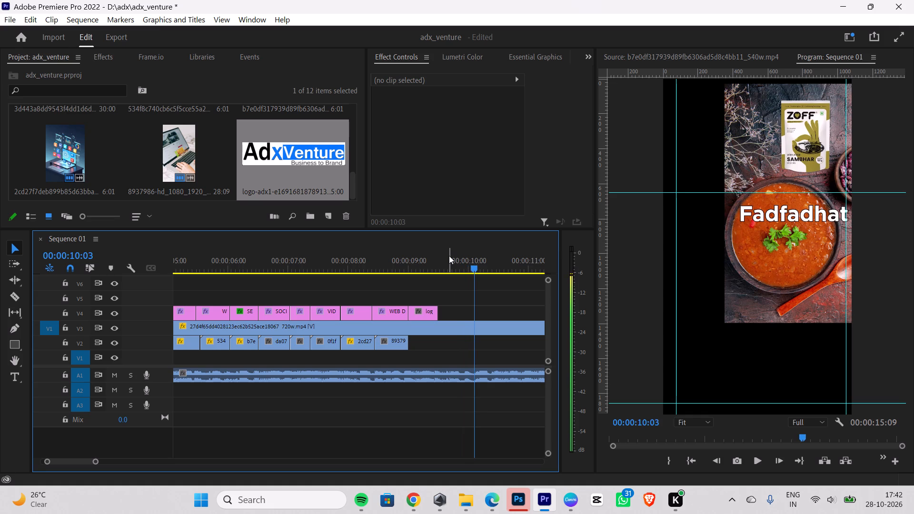
{"action": "key", "text": "Right"}
{"action": "key", "text": "Right"}
{"action": "key", "text": "Right"}
{"action": "key", "text": "Right"}
{"action": "key", "text": "Right"}
{"action": "key", "text": "Right"}
{"action": "key", "text": "Right"}
{"action": "key", "text": "Right"}
{"action": "key", "text": "Right"}
{"action": "key", "text": "Right"}
{"action": "key", "text": "Right"}
{"action": "key", "text": "Right"}
{"action": "key", "text": "Right"}
{"action": "key", "text": "Right"}
{"action": "key", "text": "Right"}
{"action": "key", "text": "Right"}
{"action": "key", "text": "Right"}
{"action": "key", "text": "Right"}
{"action": "key", "text": "Right"}
{"action": "key", "text": "Right"}
Step back through the reference and check the transition from the WEB DESIGNING title to the logo around 00:00:09:00.
{"action": "key", "text": "Left"}
{"action": "key", "text": "Left"}
{"action": "key", "text": "Left"}
{"action": "key", "text": "Left"}
{"action": "key", "text": "Left"}
{"action": "key", "text": "Left"}
{"action": "key", "text": "Left"}
{"action": "key", "text": "Left"}
{"action": "key", "text": "Left"}
{"action": "key", "text": "Left"}
{"action": "key", "text": "Left"}
{"action": "key", "text": "Left"}
{"action": "key", "text": "Left"}
{"action": "key", "text": "Left"}
{"action": "key", "text": "Left"}
{"action": "key", "text": "Left"}
{"action": "key", "text": "Left"}
{"action": "key", "text": "Left"}
{"action": "key", "text": "Left"}
{"action": "key", "text": "Left"}
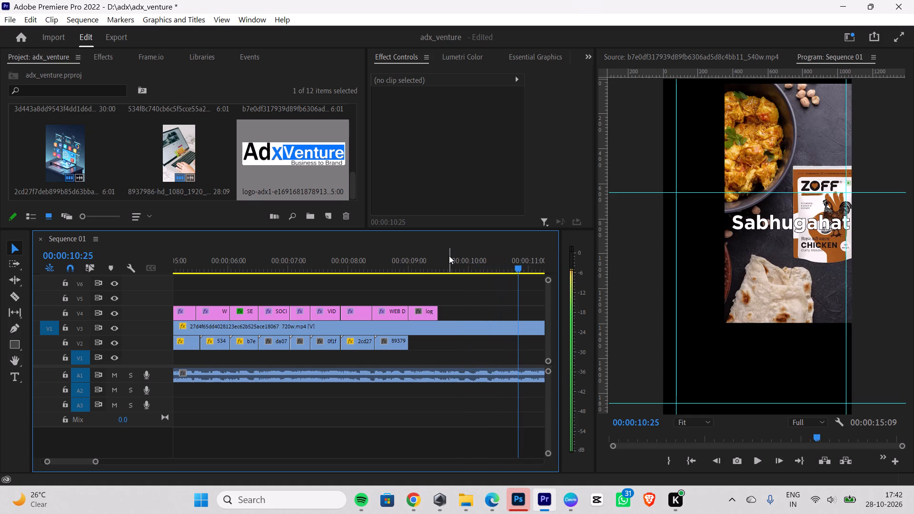
{"action": "key", "text": "Left"}
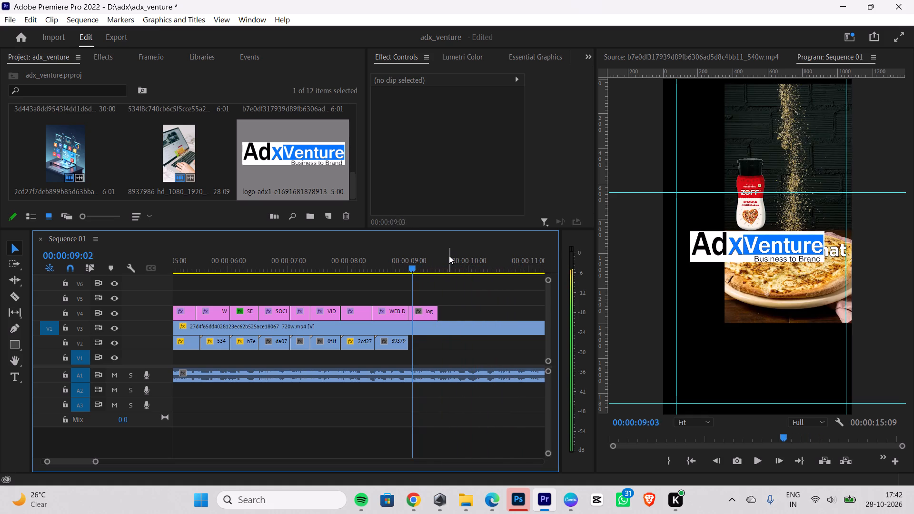
{"action": "key", "text": "Left"}
{"action": "key", "text": "Left"}
{"action": "key", "text": "Left"}
{"action": "key", "text": "Left"}
{"action": "key", "text": "Left"}
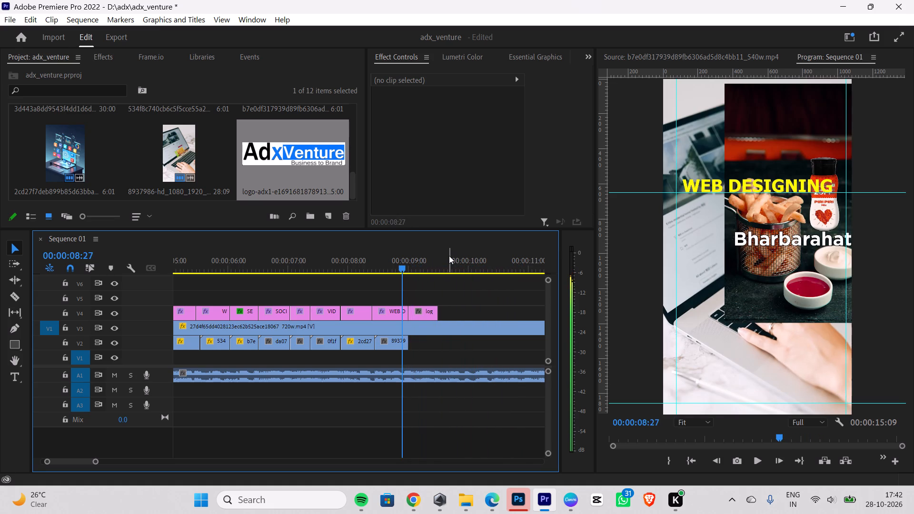
{"action": "key", "text": "Right"}
{"action": "key", "text": "Right"}
{"action": "key", "text": "Right"}
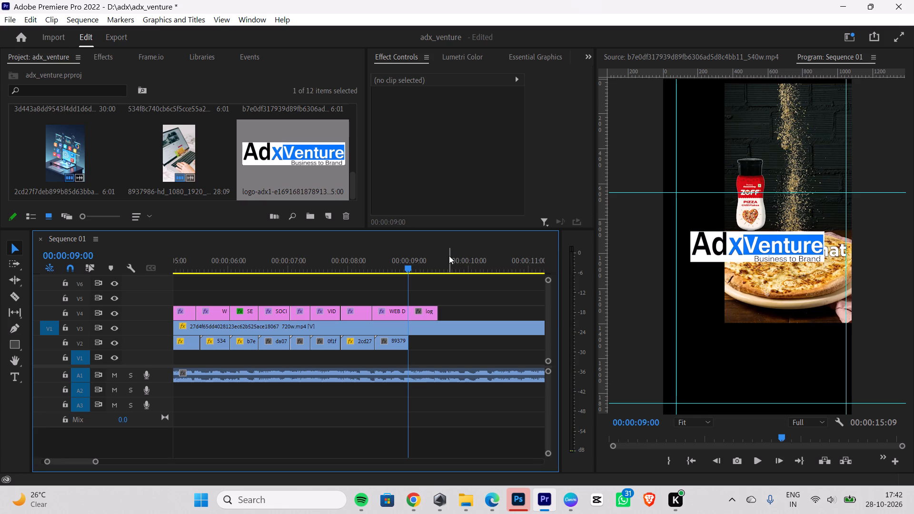
{"action": "key", "text": "Right"}
{"action": "key", "text": "Right"}
{"action": "key", "text": "Right"}
{"action": "key", "text": "Right"}
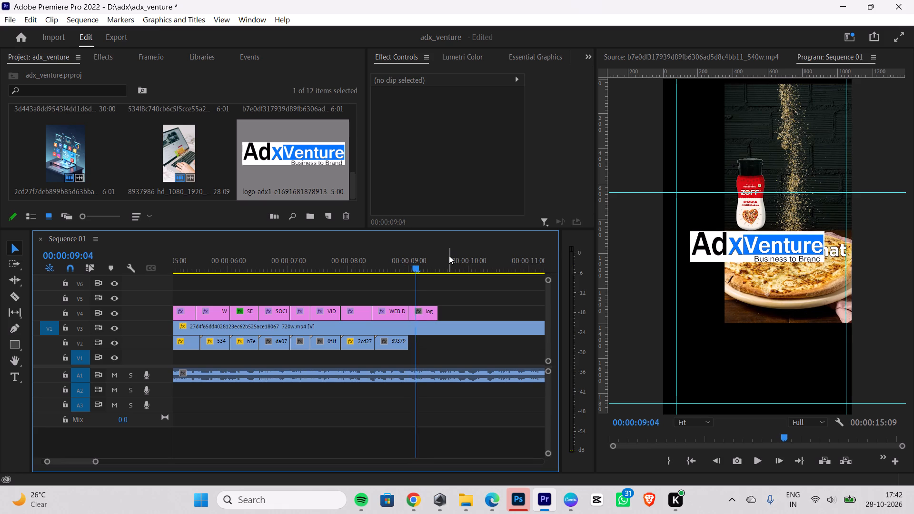
Step frame by frame through the logo clip past its end to check the reference's scene change around 00:00:09:15.
{"action": "key", "text": "Right"}
{"action": "key", "text": "Right"}
{"action": "key", "text": "Right"}
{"action": "key", "text": "Right"}
{"action": "key", "text": "Right"}
{"action": "key", "text": "Right"}
{"action": "key", "text": "Right"}
{"action": "key", "text": "Right"}
{"action": "key", "text": "Right"}
{"action": "key", "text": "Right"}
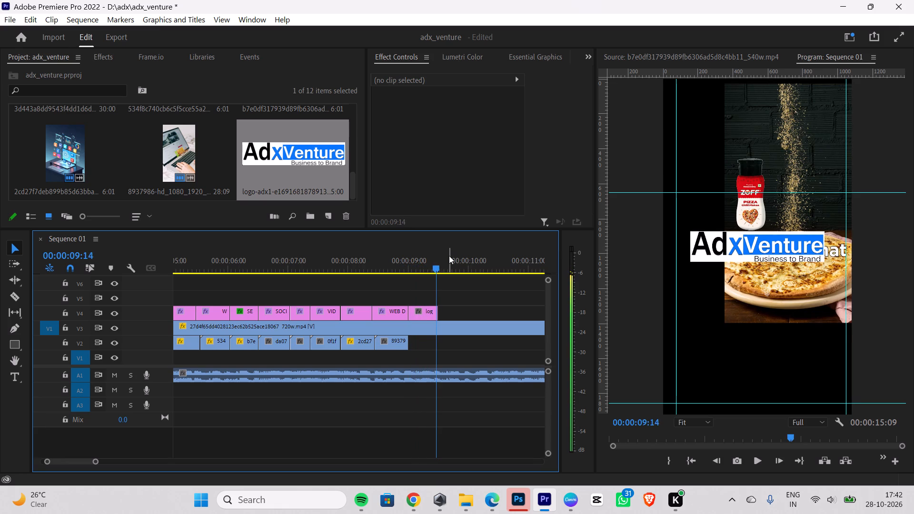
{"action": "key", "text": "Right"}
{"action": "key", "text": "Right"}
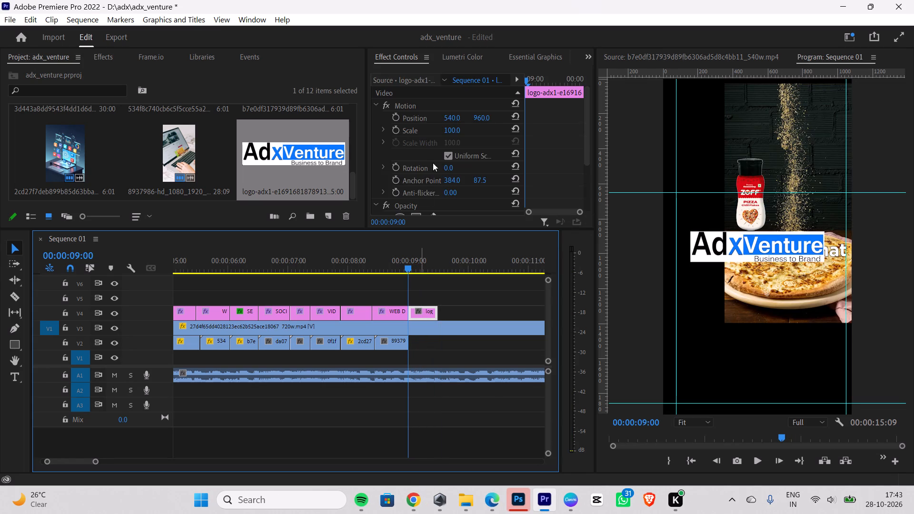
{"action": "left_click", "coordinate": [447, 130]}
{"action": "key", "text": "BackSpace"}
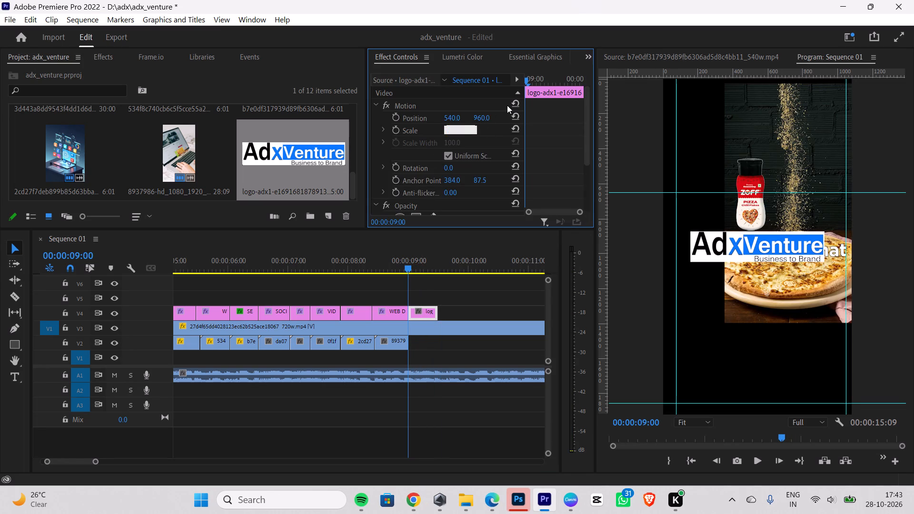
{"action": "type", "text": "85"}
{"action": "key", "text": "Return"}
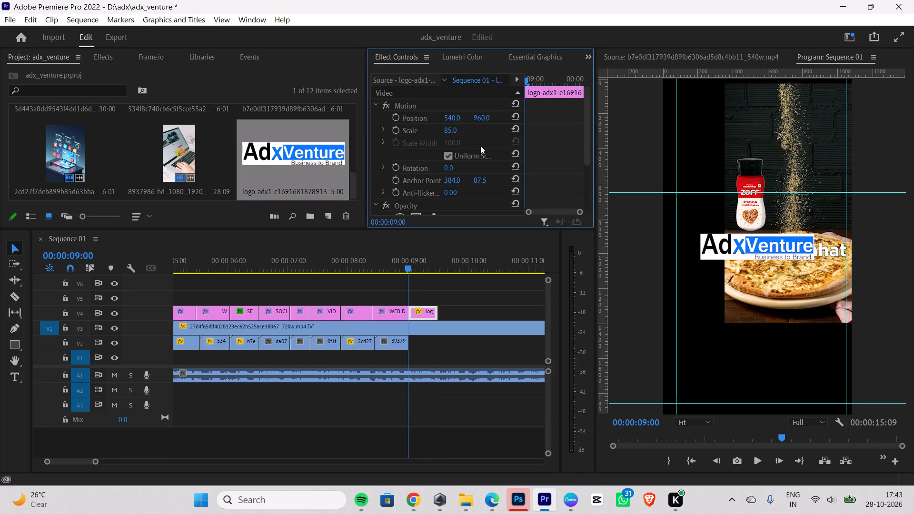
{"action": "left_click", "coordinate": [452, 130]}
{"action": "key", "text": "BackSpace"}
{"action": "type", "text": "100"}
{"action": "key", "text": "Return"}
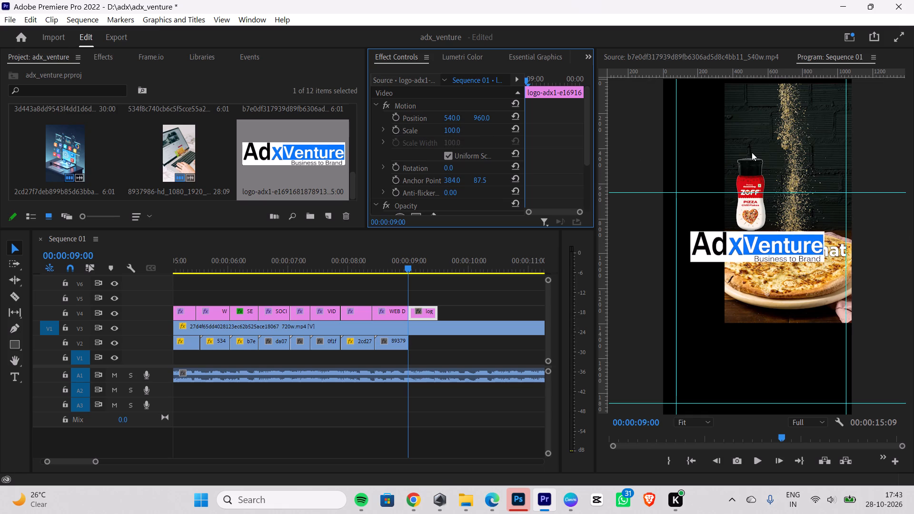
Animate the logo's Scale with keyframes from 85 at 00:00:09:00 to 100 at 00:00:09:02.
{"action": "left_click", "coordinate": [397, 133]}
{"action": "left_click", "coordinate": [452, 129]}
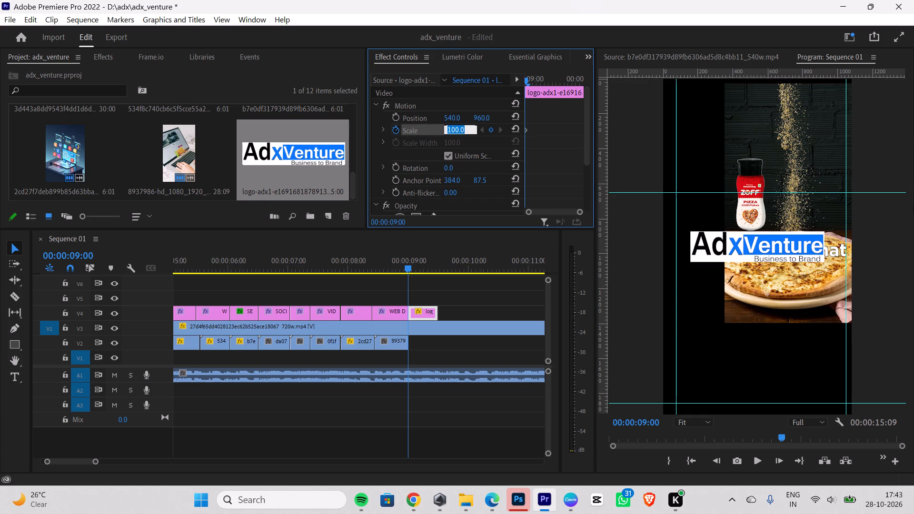
{"action": "key", "text": "BackSpace"}
{"action": "key", "text": "5"}
{"action": "key", "text": "BackSpace"}
{"action": "type", "text": "85"}
{"action": "key", "text": "Return"}
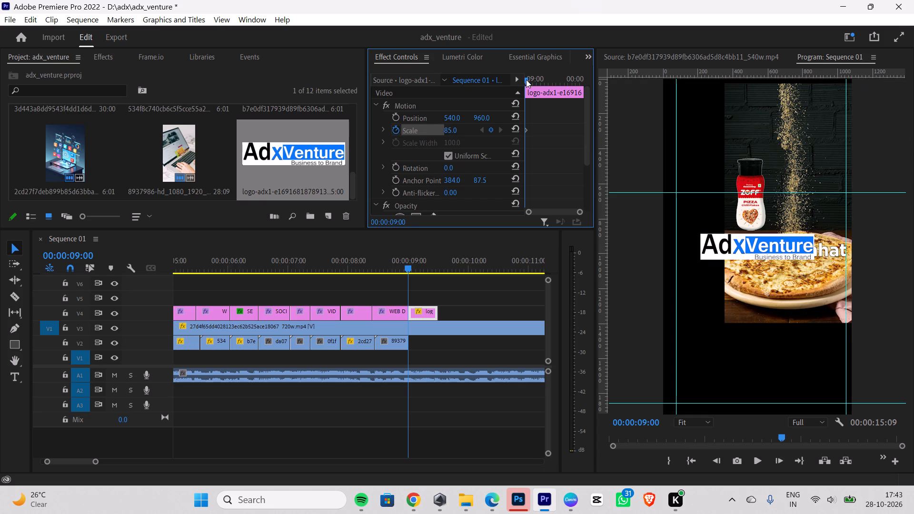
{"action": "left_click_drag", "start_coordinate": [526, 79], "coordinate": [533, 82]}
{"action": "left_click", "coordinate": [450, 127]}
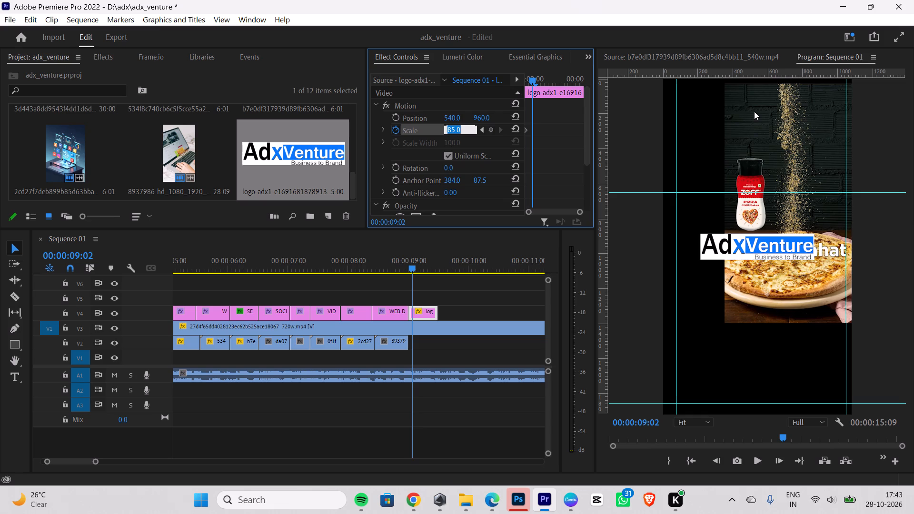
{"action": "key", "text": "BackSpace"}
{"action": "type", "text": "100"}
{"action": "key", "text": "Return"}
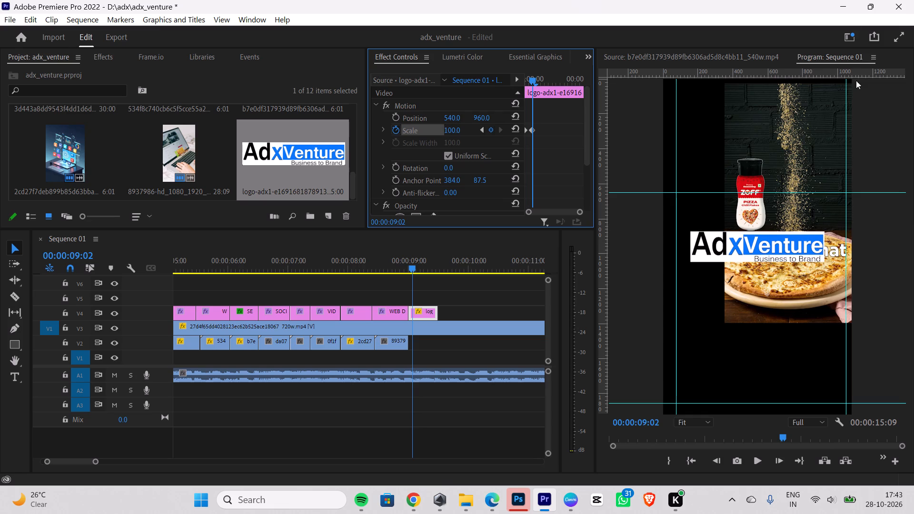
Set both of the logo's Scale keyframes to Bezier interpolation.
{"action": "left_click_drag", "start_coordinate": [552, 126], "coordinate": [505, 135]}
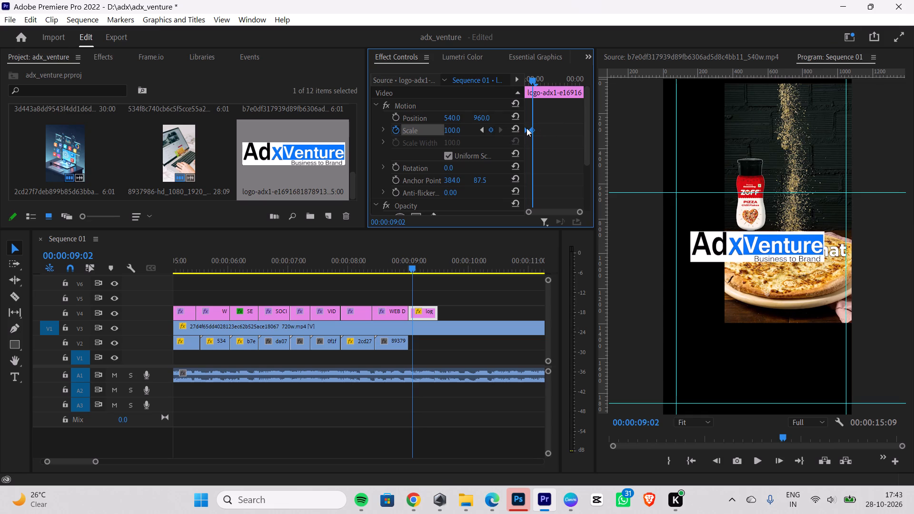
{"action": "right_click", "coordinate": [532, 128]}
{"action": "left_click", "coordinate": [573, 243]}
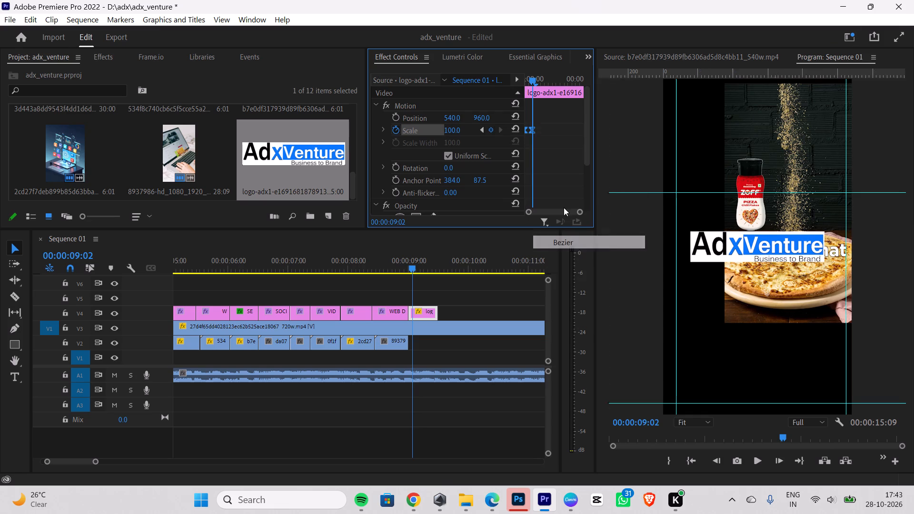
Shift both Scale keyframes two frames later, to 00:00:09:02 and 00:00:09:04.
{"action": "left_click_drag", "start_coordinate": [532, 131], "coordinate": [536, 131]}
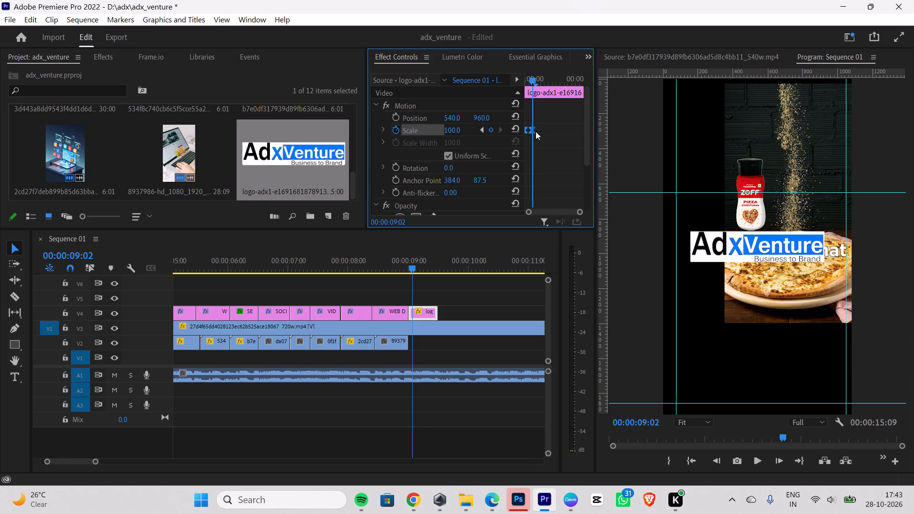
{"action": "left_click_drag", "start_coordinate": [536, 131], "coordinate": [540, 130]}
{"action": "left_click", "coordinate": [546, 147]}
{"action": "left_click", "coordinate": [541, 131]}
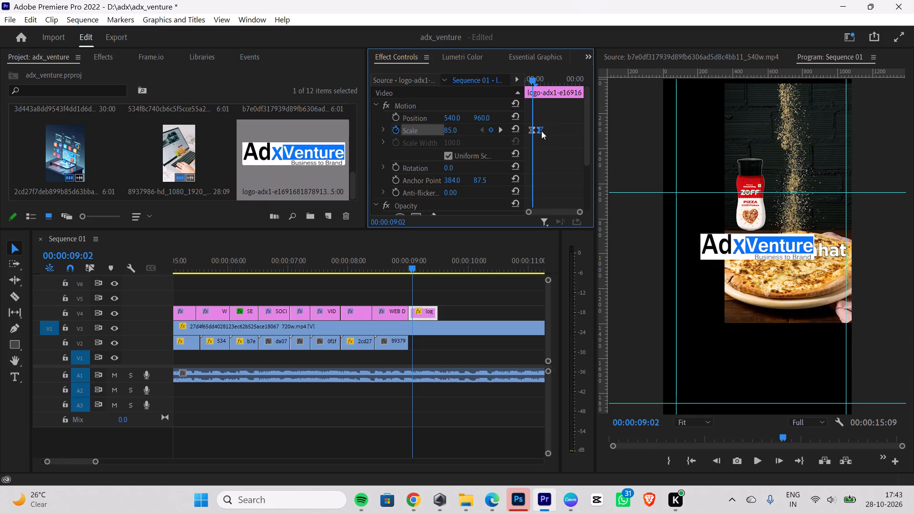
At the second keyframe, 00:00:09:04, set the logo's Scale to 121 and its horizontal Position to 563.
{"action": "left_click_drag", "start_coordinate": [534, 79], "coordinate": [540, 78]}
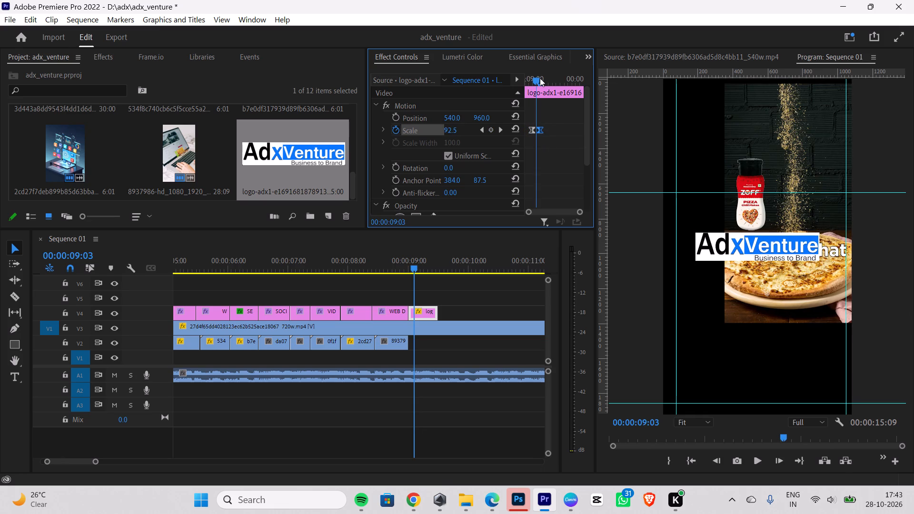
{"action": "left_click_drag", "start_coordinate": [540, 78], "coordinate": [542, 78]}
{"action": "left_click_drag", "start_coordinate": [453, 130], "coordinate": [465, 127]}
{"action": "left_click_drag", "start_coordinate": [457, 119], "coordinate": [472, 118]}
Move the logo's second Scale keyframe one frame earlier, to 00:00:09:03, for a faster zoom.
{"action": "left_click_drag", "start_coordinate": [551, 124], "coordinate": [524, 129]}
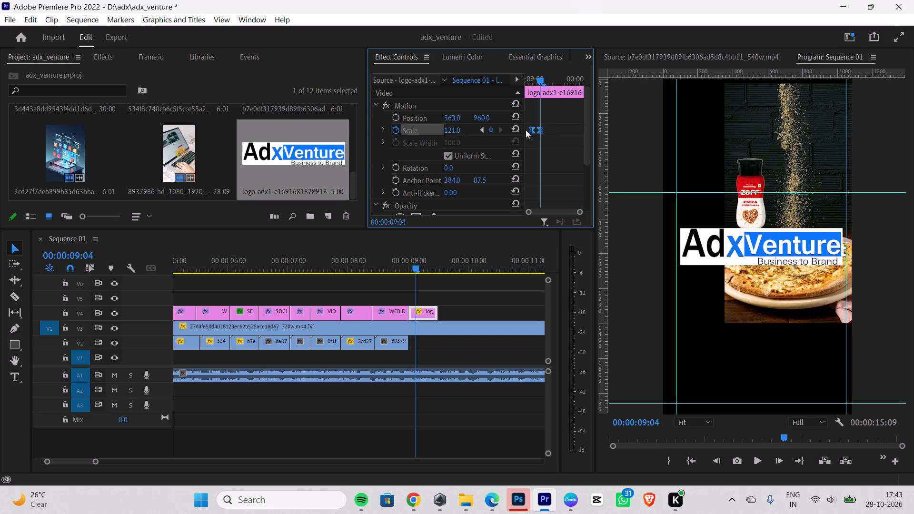
{"action": "left_click", "coordinate": [555, 131]}
{"action": "left_click", "coordinate": [541, 131]}
{"action": "left_click_drag", "start_coordinate": [541, 78], "coordinate": [546, 78]}
{"action": "left_click_drag", "start_coordinate": [538, 128], "coordinate": [533, 130]}
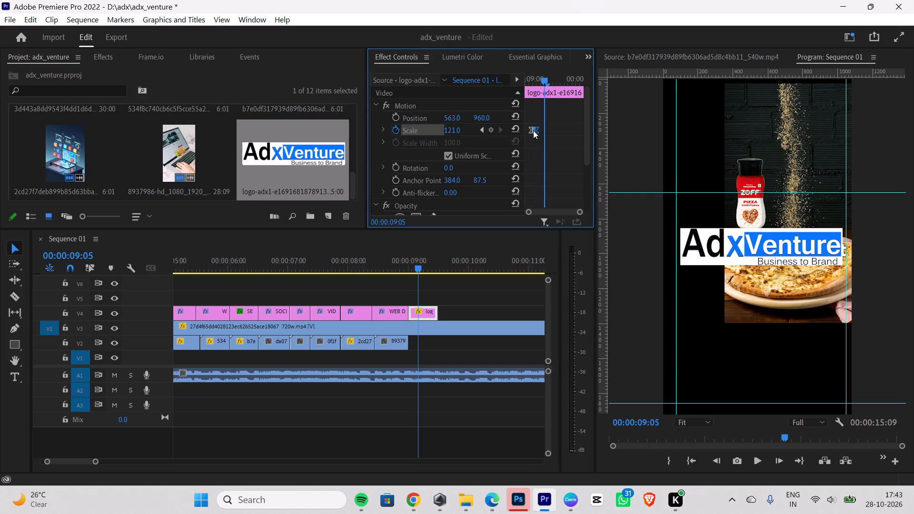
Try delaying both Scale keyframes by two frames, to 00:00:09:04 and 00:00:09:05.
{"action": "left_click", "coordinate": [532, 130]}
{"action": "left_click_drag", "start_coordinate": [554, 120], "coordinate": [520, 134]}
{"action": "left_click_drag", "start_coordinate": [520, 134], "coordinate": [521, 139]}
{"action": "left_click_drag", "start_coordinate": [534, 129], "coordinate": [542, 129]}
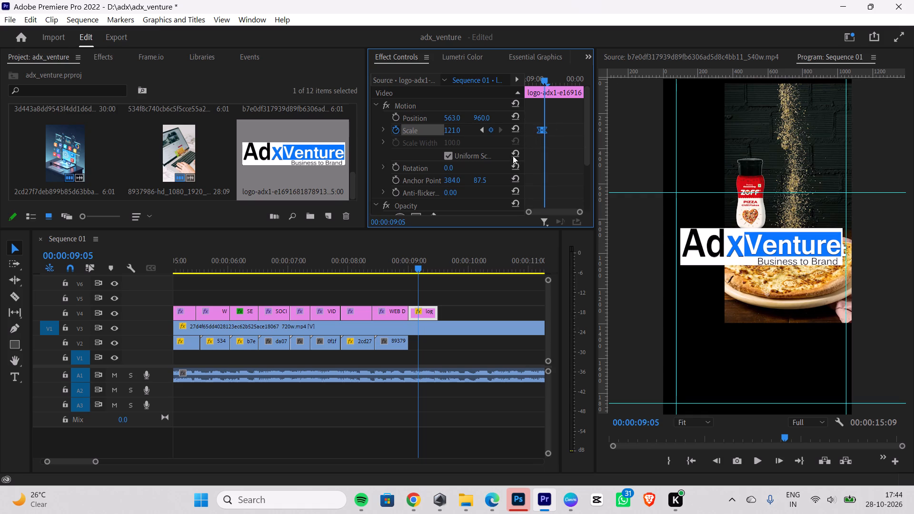
Play the change from the WEB DESIGNING title to the logo several times to check the zoom animation.
{"action": "left_click_drag", "start_coordinate": [420, 263], "coordinate": [387, 266]}
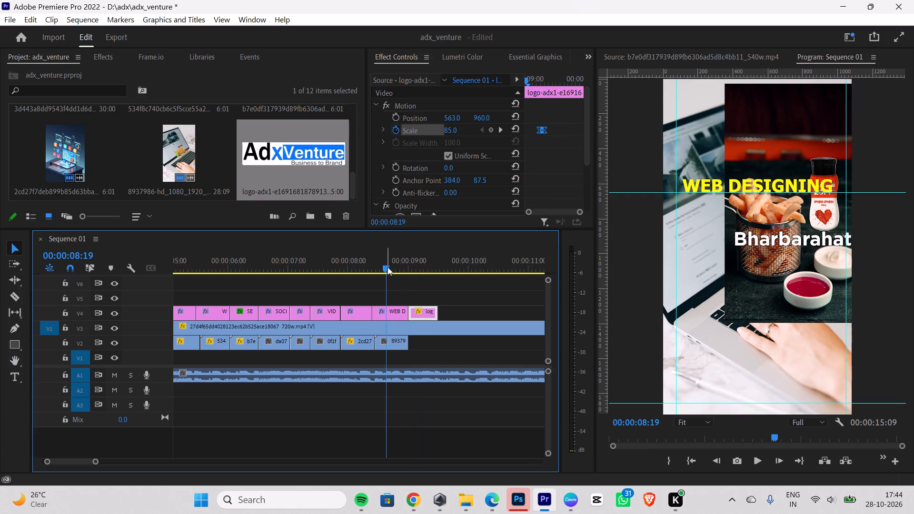
{"action": "key", "text": "space"}
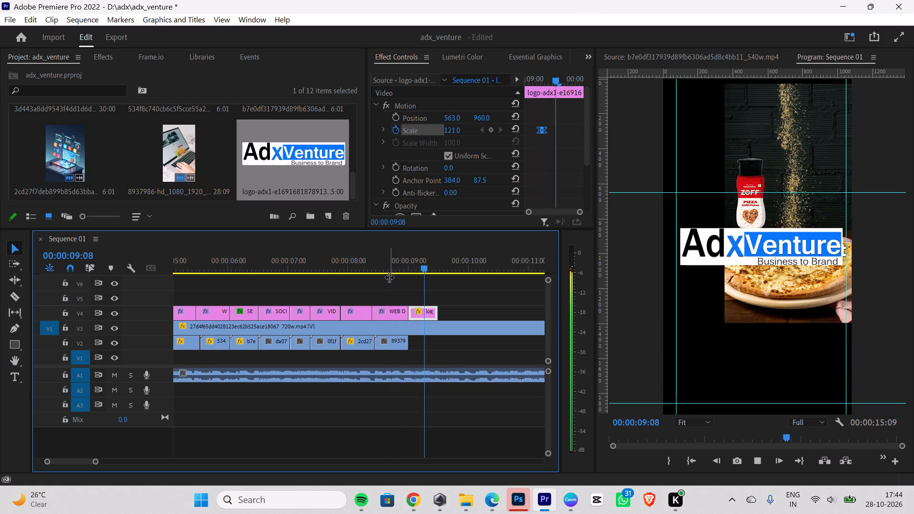
{"action": "key", "text": "space"}
{"action": "left_click_drag", "start_coordinate": [435, 266], "coordinate": [397, 284]}
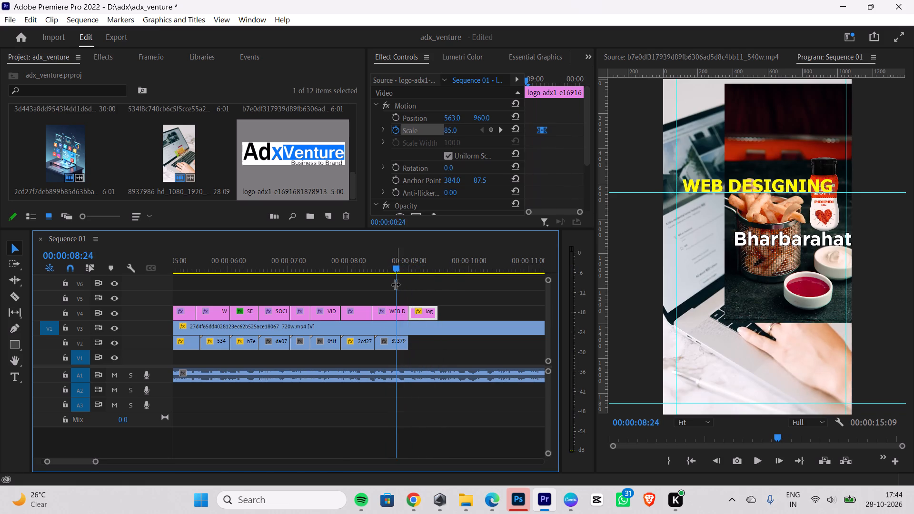
{"action": "key", "text": "space"}
{"action": "key", "text": "space"}
{"action": "left_click_drag", "start_coordinate": [441, 267], "coordinate": [412, 274]}
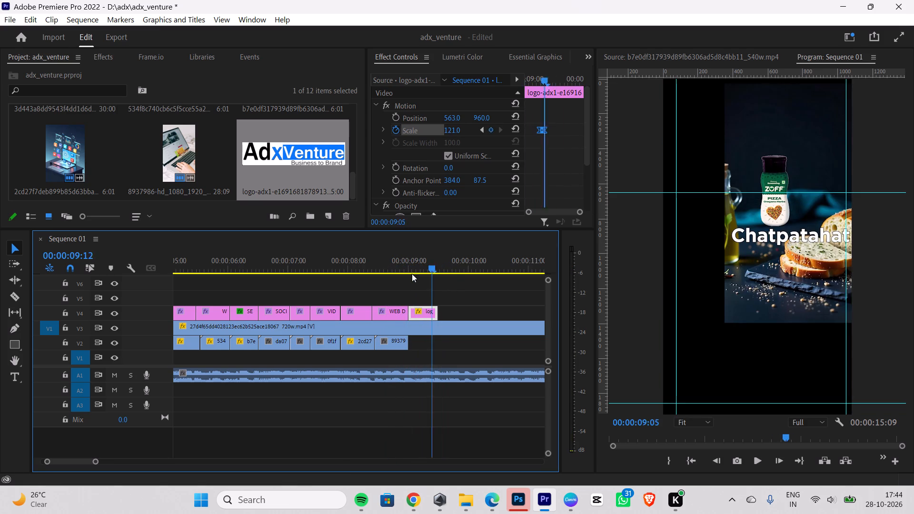
{"action": "left_click_drag", "start_coordinate": [412, 274], "coordinate": [378, 283]}
{"action": "key", "text": "space"}
{"action": "key", "text": "space"}
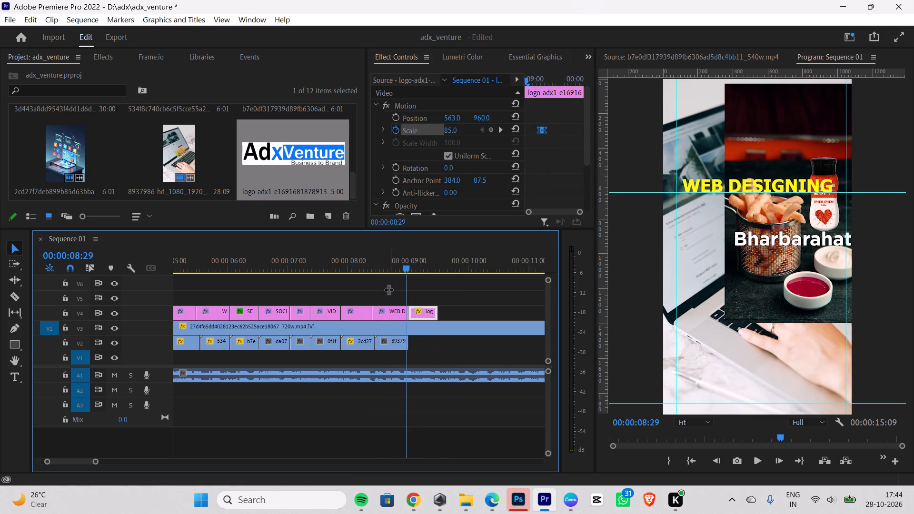
Step frame by frame through the logo's opening to 00:00:09:07 and examine how its scale changes.
{"action": "key", "text": "Right"}
{"action": "key", "text": "Right"}
{"action": "key", "text": "Right"}
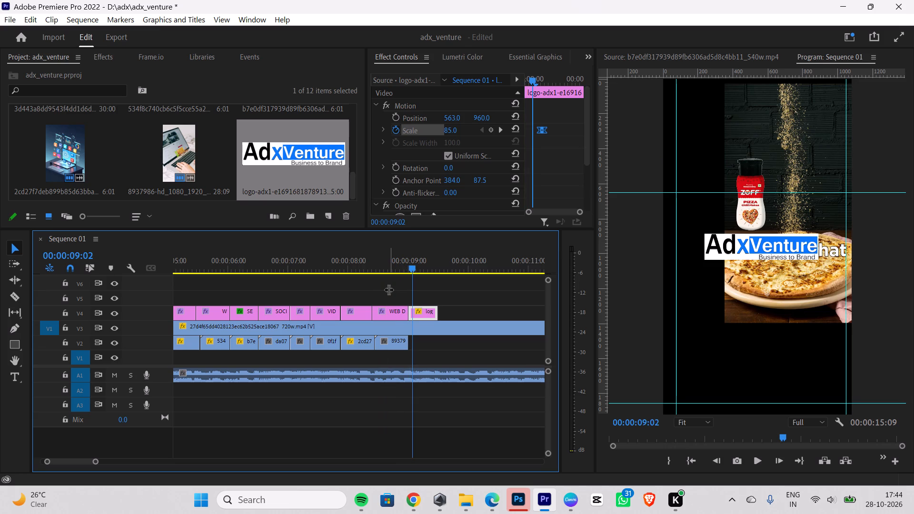
{"action": "key", "text": "Right"}
{"action": "key", "text": "Right"}
{"action": "key", "text": "Right"}
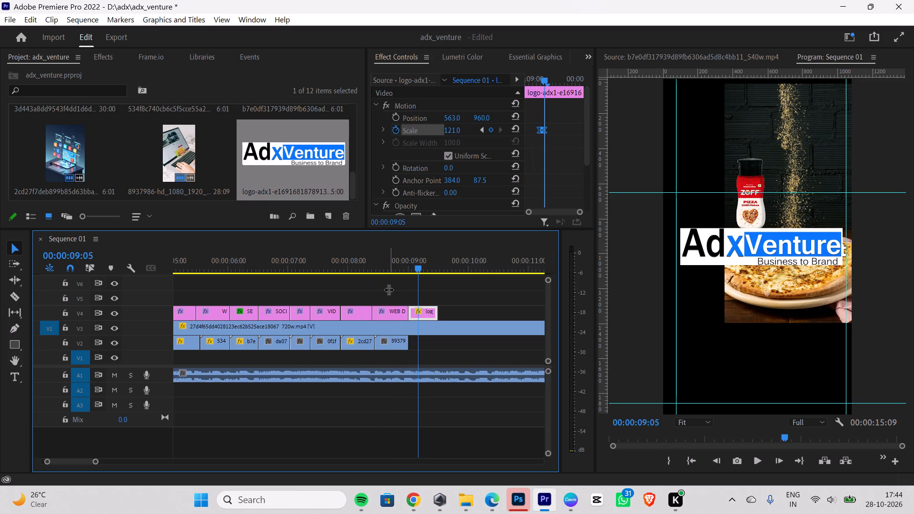
{"action": "key", "text": "Right"}
{"action": "key", "text": "Right"}
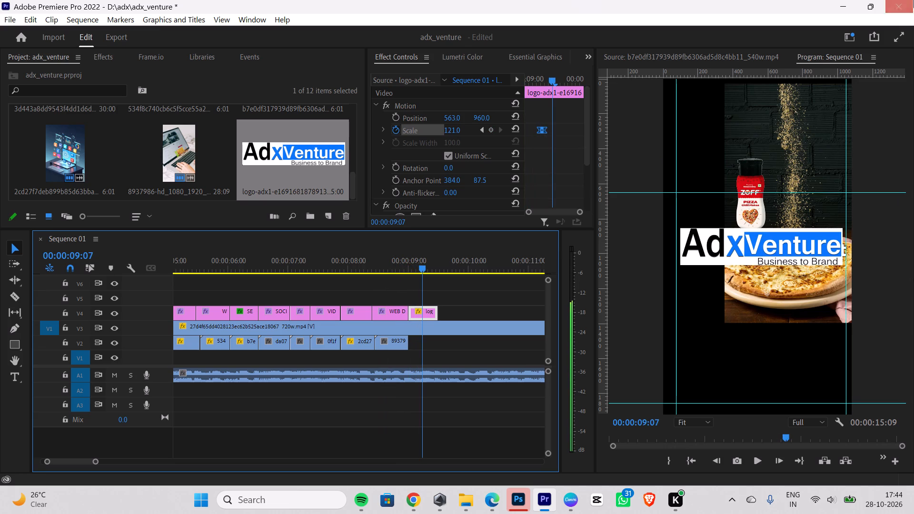
Move both of the logo's Scale keyframes earlier, to 00:00:09:02 and 00:00:09:03.
{"action": "left_click_drag", "start_coordinate": [543, 131], "coordinate": [532, 130]}
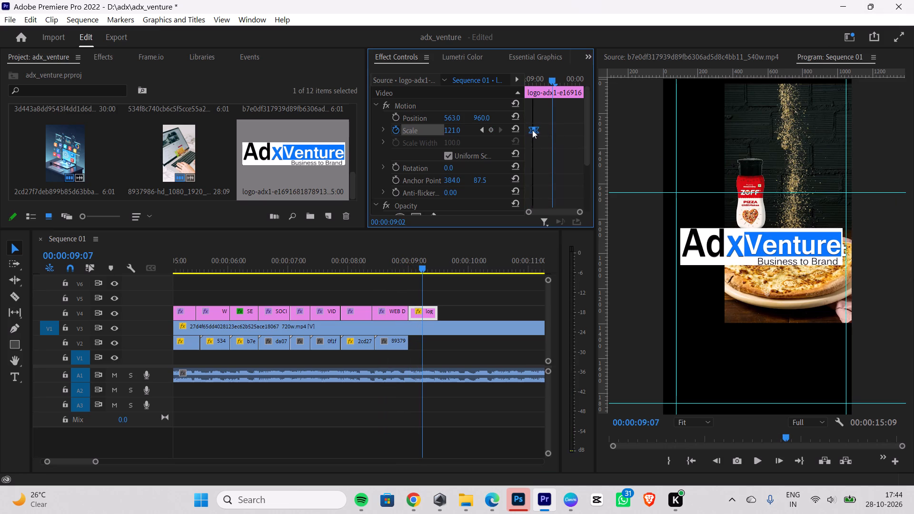
{"action": "left_click_drag", "start_coordinate": [532, 130], "coordinate": [531, 130]}
Move both of the logo's Scale keyframes earlier, to the very start of its clip.
{"action": "left_click_drag", "start_coordinate": [430, 268], "coordinate": [385, 270]}
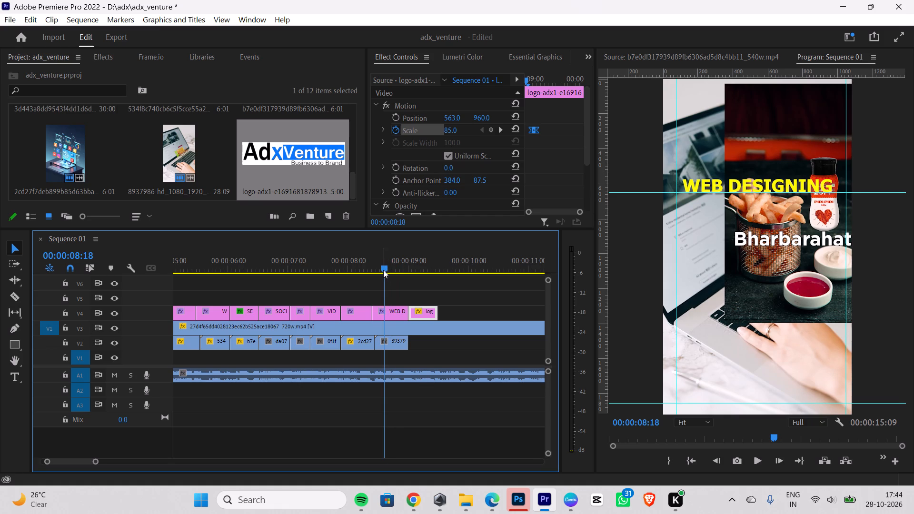
{"action": "key", "text": "space"}
{"action": "key", "text": "space"}
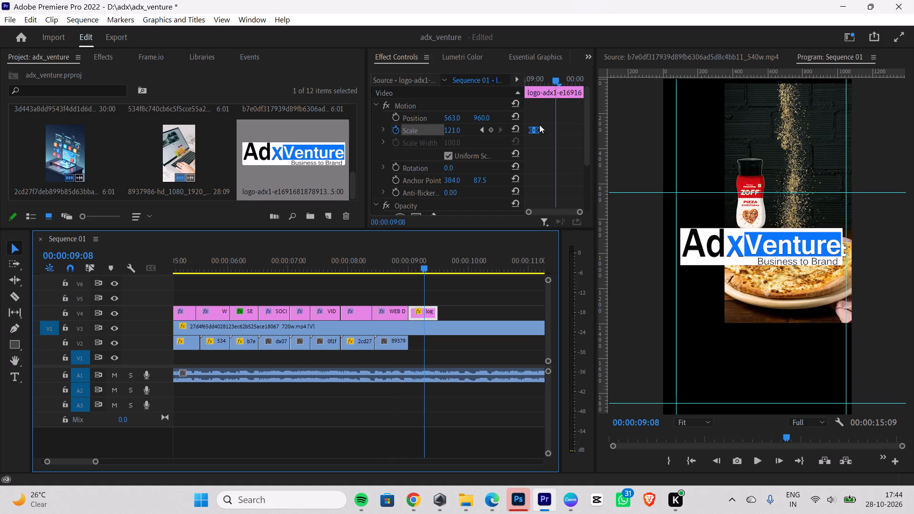
{"action": "left_click_drag", "start_coordinate": [534, 128], "coordinate": [524, 128]}
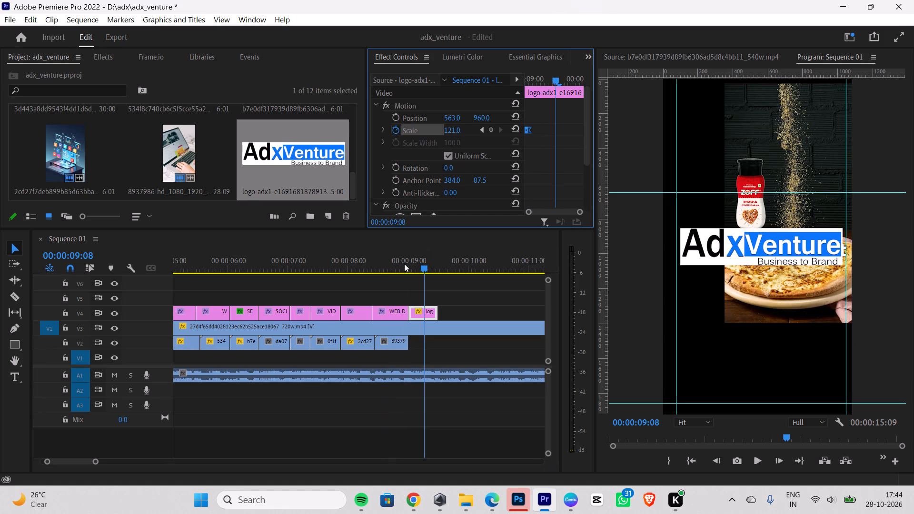
Play the change from the WEB DESIGNING title to the logo to check the retimed zoom.
{"action": "left_click_drag", "start_coordinate": [409, 268], "coordinate": [381, 277]}
{"action": "key", "text": "space"}
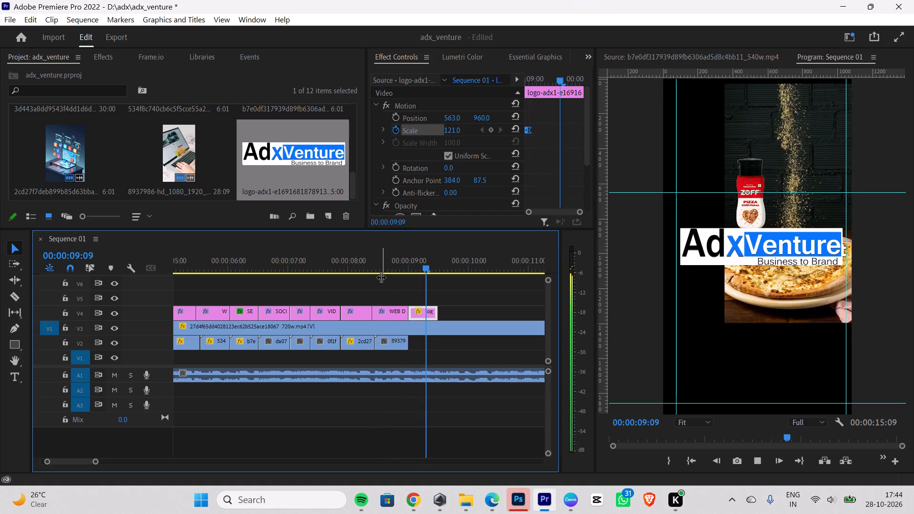
{"action": "key", "text": "space"}
{"action": "key", "text": "space"}
{"action": "key", "text": "space"}
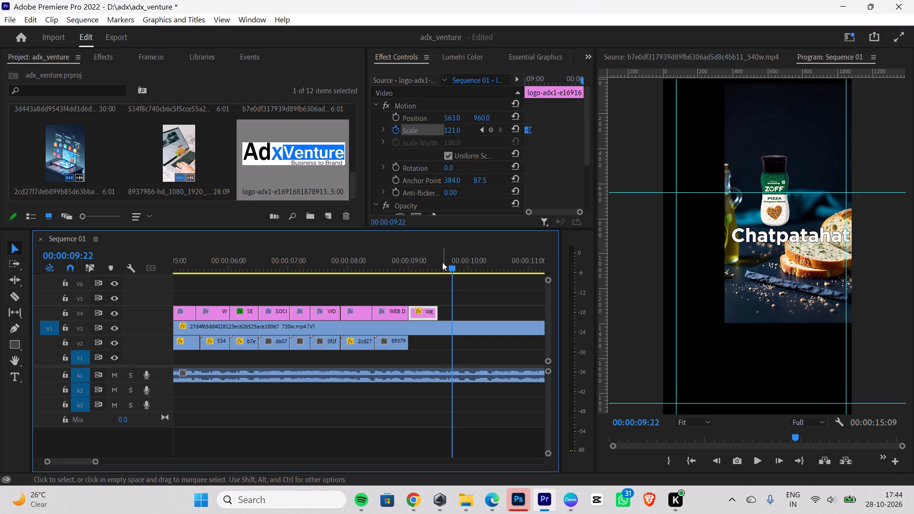
Step frame by frame around the logo clip's end, up to 00:00:09:16, to examine where the reference video changes shot.
{"action": "left_click_drag", "start_coordinate": [449, 261], "coordinate": [433, 267]}
{"action": "key", "text": "Right"}
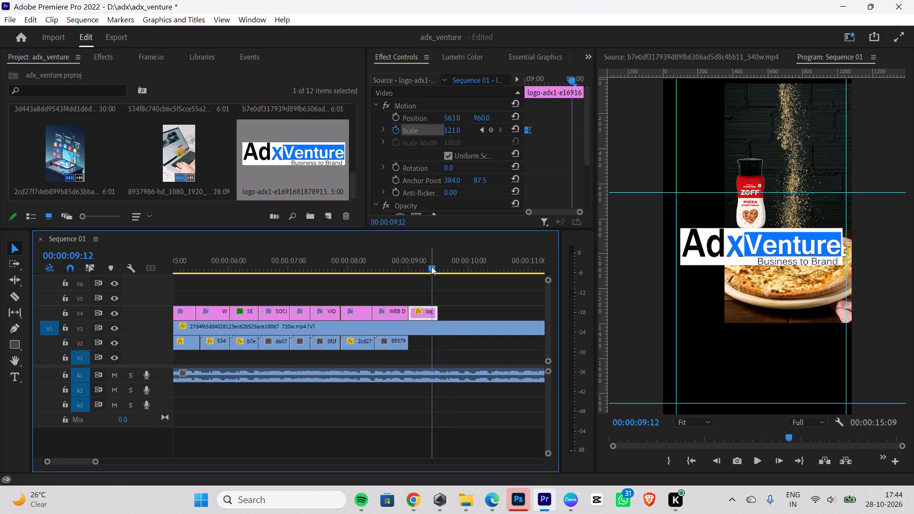
{"action": "key", "text": "Right"}
{"action": "key", "text": "Right"}
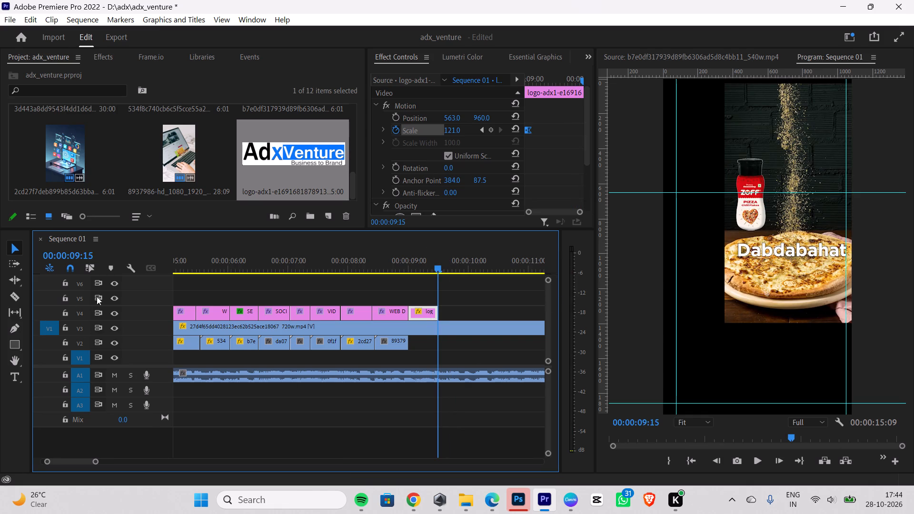
{"action": "key", "text": "Right"}
{"action": "key", "text": "Right"}
{"action": "key", "text": "Left"}
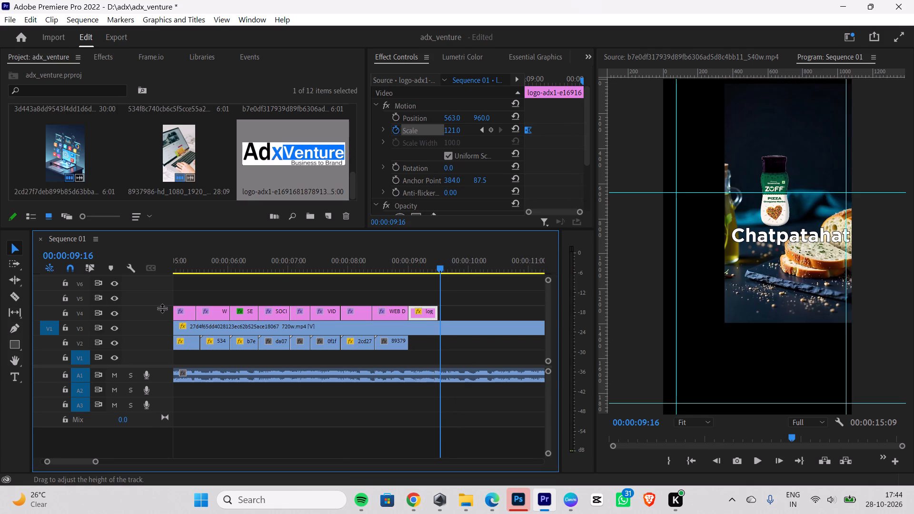
{"action": "key", "text": "Right"}
{"action": "key", "text": "Left"}
{"action": "key", "text": "Left"}
{"action": "key", "text": "Right"}
Split the reference video and its audio at the shot change at 00:00:09:29 and delete everything after the cut.
{"action": "key", "text": "Right"}
{"action": "key", "text": "Right"}
{"action": "key", "text": "Right"}
{"action": "key", "text": "Right"}
{"action": "key", "text": "Right"}
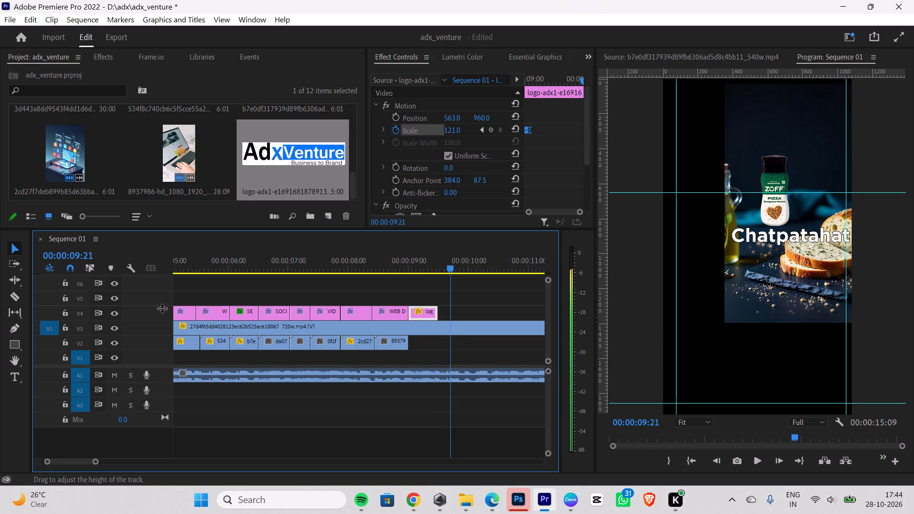
{"action": "key", "text": "Right"}
{"action": "key", "text": "Right"}
{"action": "key", "text": "Right"}
{"action": "key", "text": "Right"}
{"action": "key", "text": "Right"}
{"action": "key", "text": "Right"}
{"action": "key", "text": "Right"}
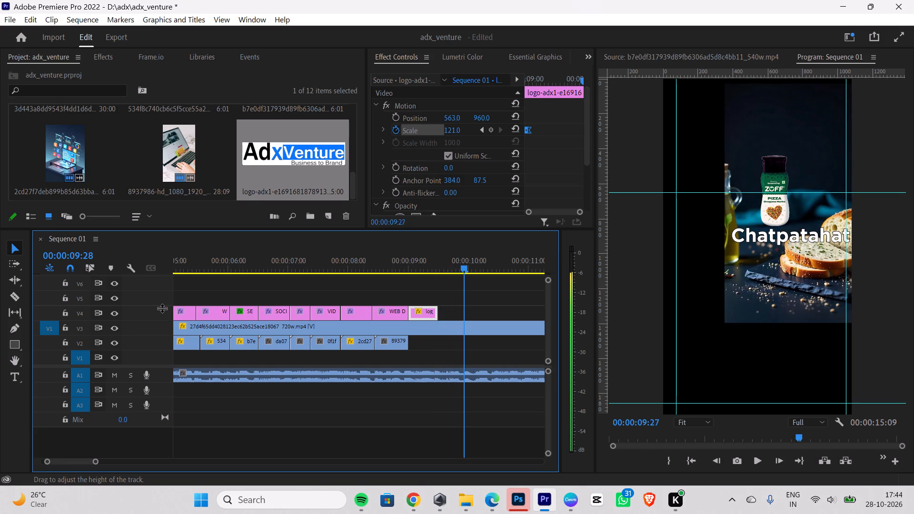
{"action": "key", "text": "Right"}
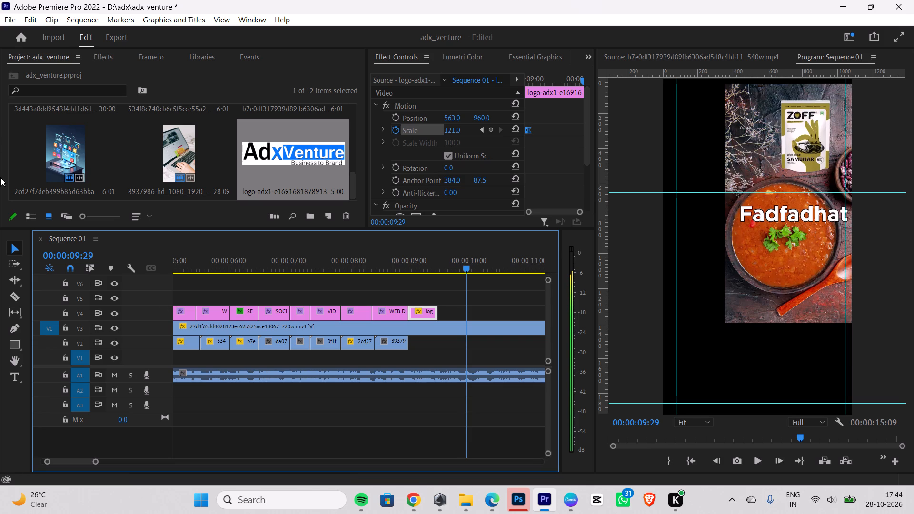
{"action": "left_click", "coordinate": [14, 299]}
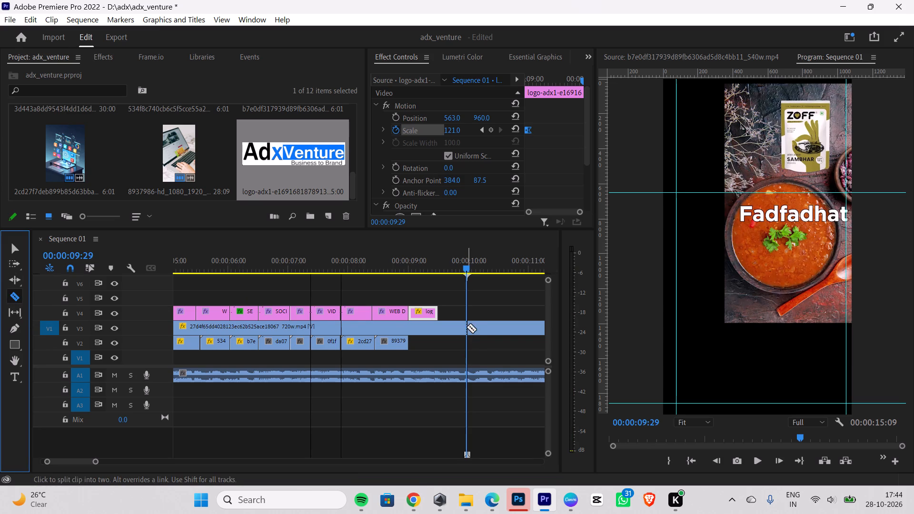
{"action": "left_click", "coordinate": [467, 327]}
{"action": "left_click", "coordinate": [466, 373]}
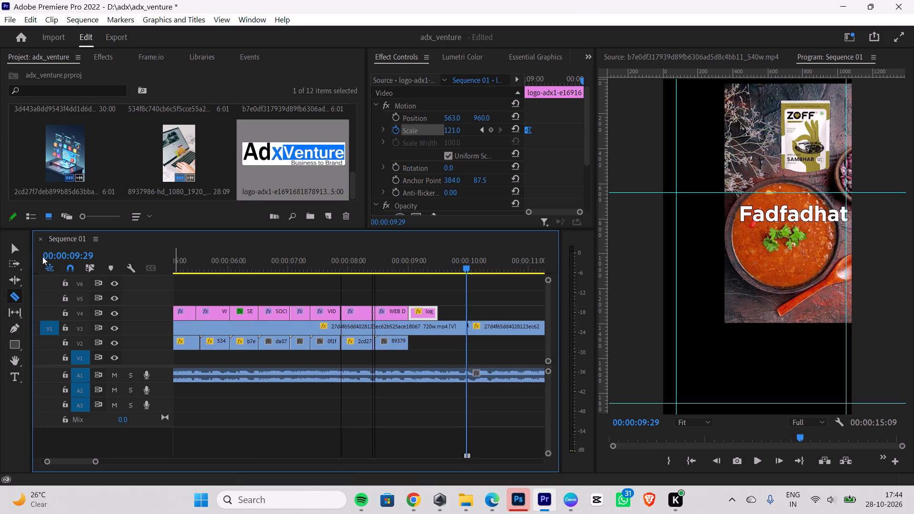
{"action": "left_click", "coordinate": [10, 246]}
{"action": "left_click_drag", "start_coordinate": [523, 286], "coordinate": [491, 389]}
{"action": "key", "text": "BackSpace"}
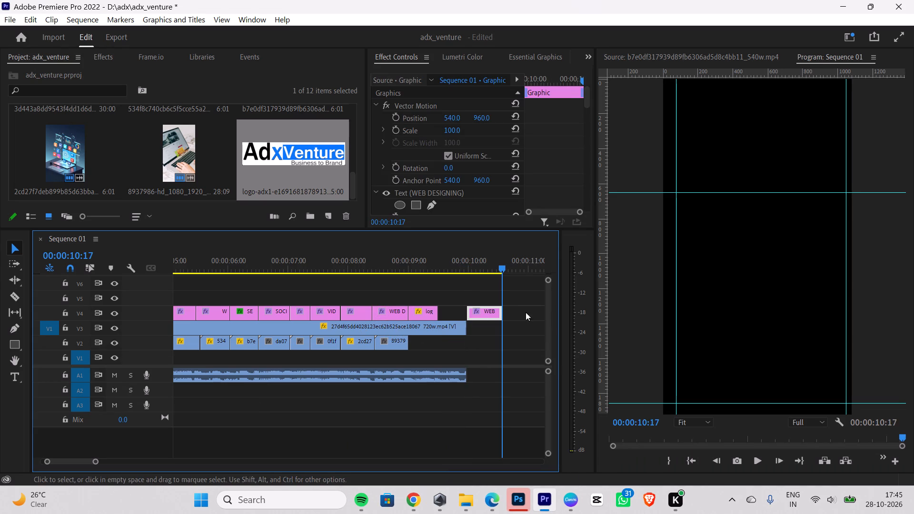
{"action": "left_click_drag", "start_coordinate": [488, 311], "coordinate": [465, 312]}
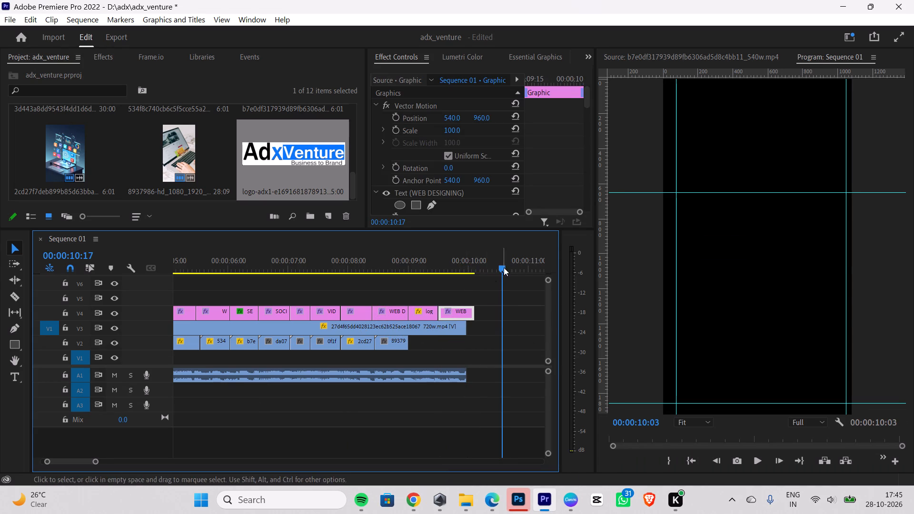
Lower the duplicated title in the frame and replace its text with "DM US TODAY".
{"action": "left_click_drag", "start_coordinate": [503, 264], "coordinate": [450, 275]}
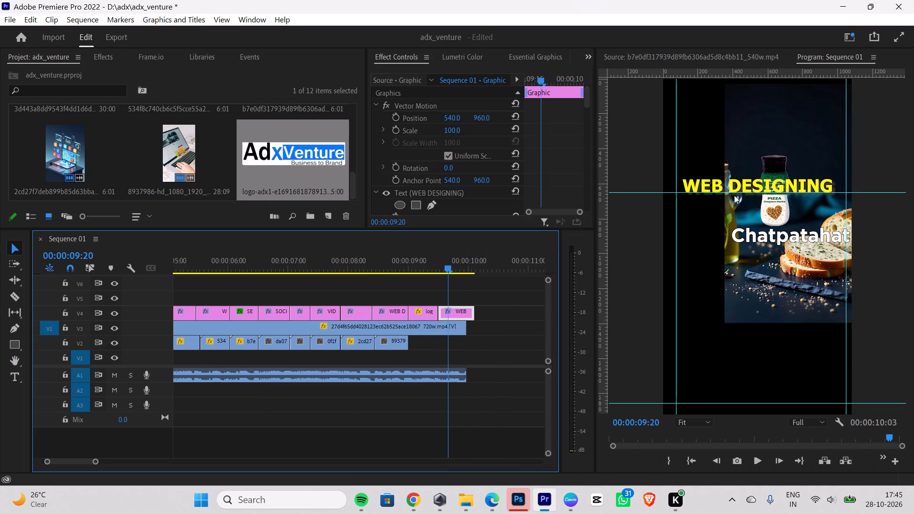
{"action": "left_click_drag", "start_coordinate": [749, 185], "coordinate": [754, 225]}
{"action": "double_click", "coordinate": [758, 224]}
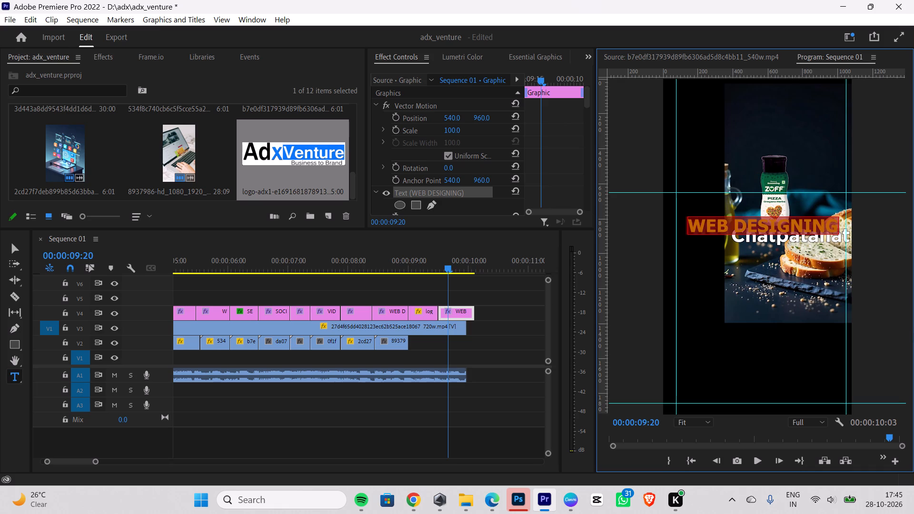
{"action": "key", "text": "BackSpace"}
{"action": "type", "text": "DM"}
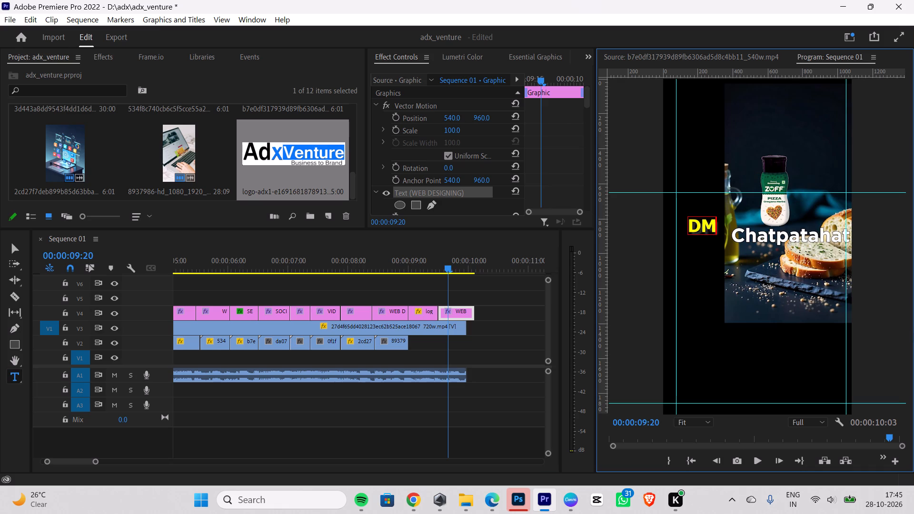
{"action": "key", "text": "space"}
{"action": "type", "text": "US TODAY"}
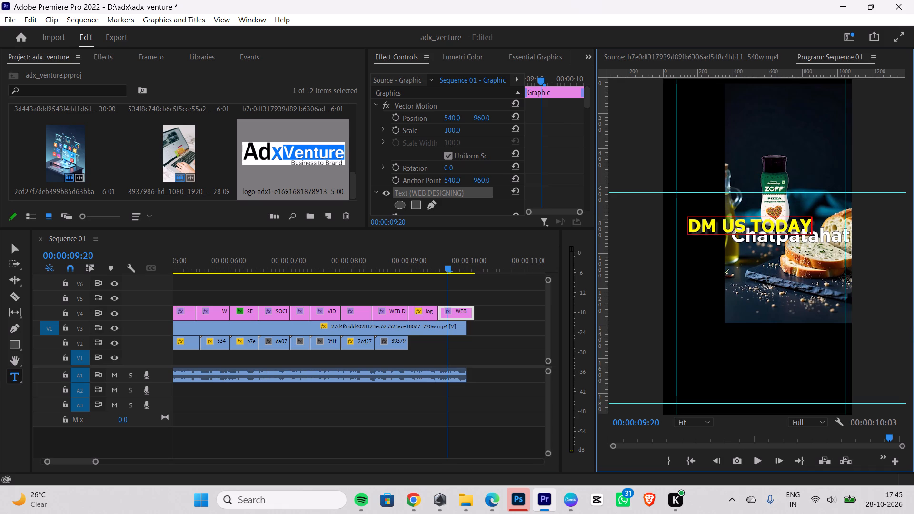
{"action": "left_click", "coordinate": [16, 244]}
Enlarge the DM US TODAY title and position it around mid-frame, spanning the space between the two vertical guides.
{"action": "left_click_drag", "start_coordinate": [756, 228], "coordinate": [764, 252]}
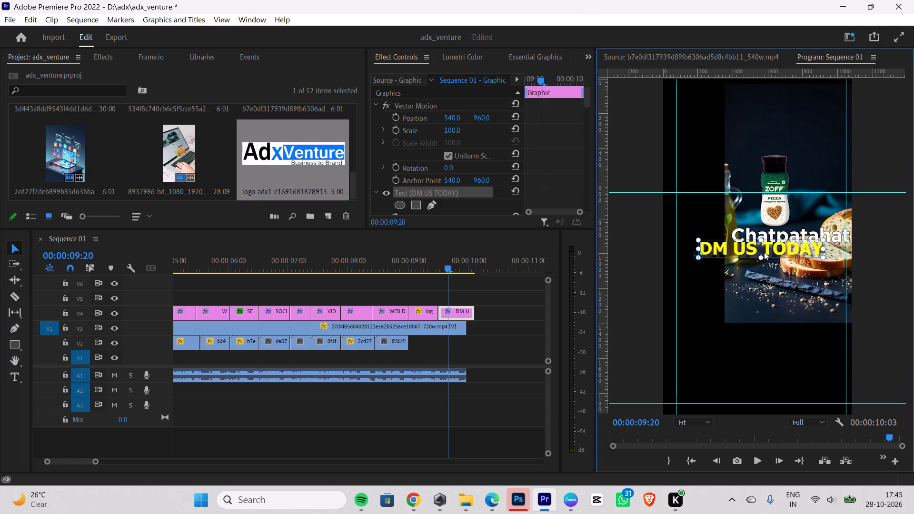
{"action": "left_click_drag", "start_coordinate": [764, 252], "coordinate": [764, 252]}
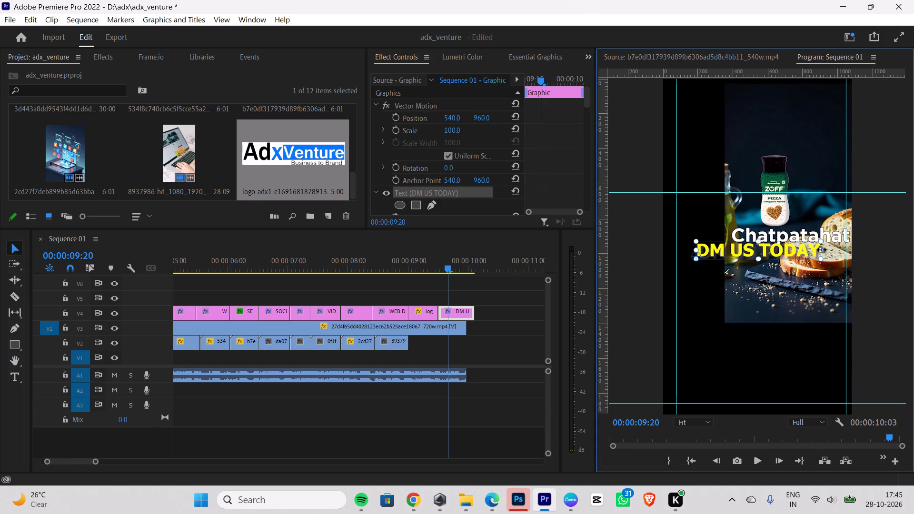
{"action": "left_click_drag", "start_coordinate": [822, 250], "coordinate": [847, 243]}
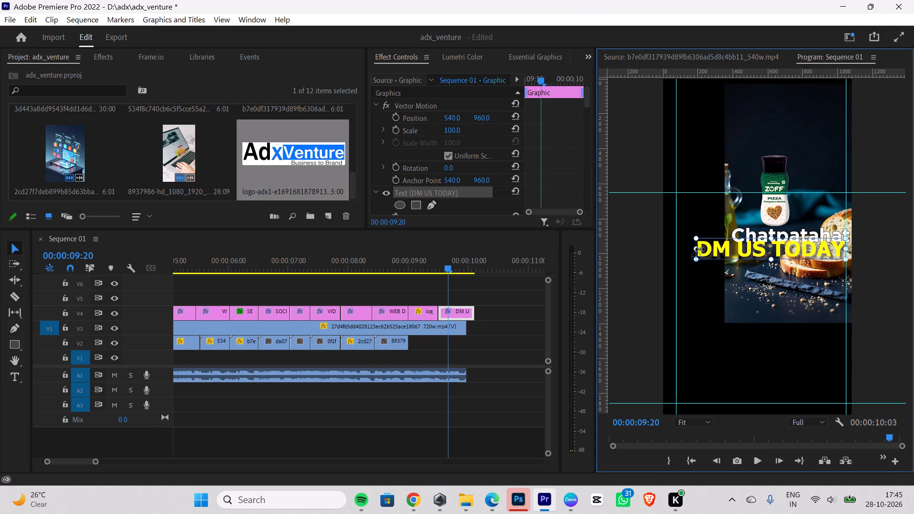
{"action": "left_click_drag", "start_coordinate": [700, 249], "coordinate": [685, 250]}
{"action": "left_click_drag", "start_coordinate": [794, 250], "coordinate": [779, 251]}
{"action": "left_click", "coordinate": [793, 307]}
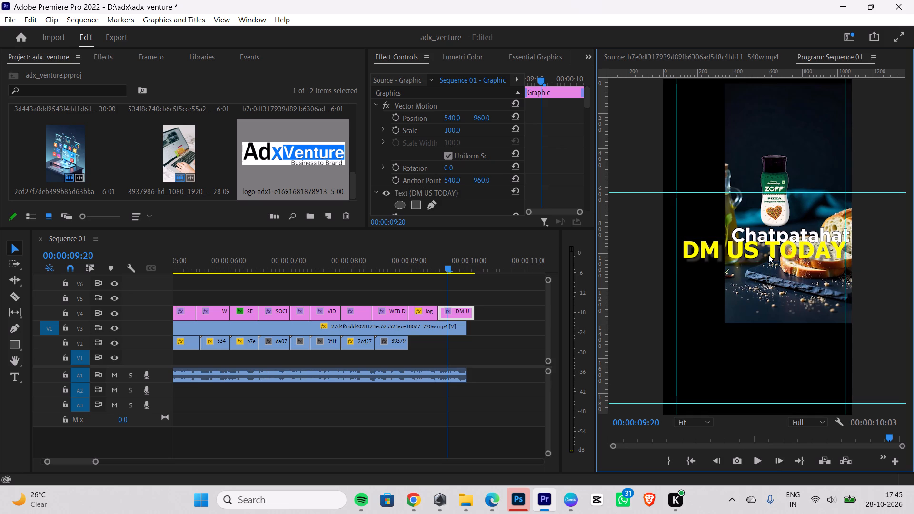
Change the DM US TODAY title's fill colour to white.
{"action": "left_click", "coordinate": [768, 255]}
{"action": "scroll", "coordinate": [417, 163], "scroll_direction": "down", "scroll_amount": 4}
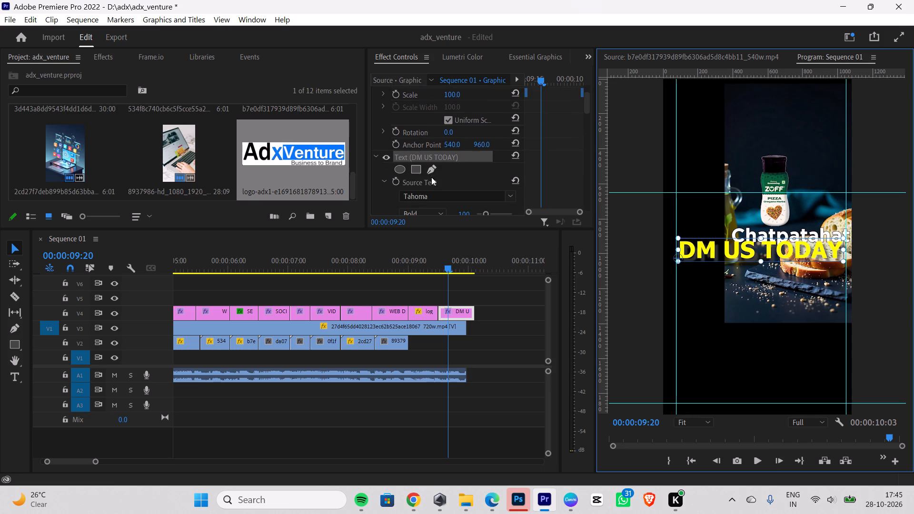
{"action": "scroll", "coordinate": [431, 177], "scroll_direction": "down", "scroll_amount": 10}
{"action": "left_click", "coordinate": [431, 182]}
{"action": "left_click_drag", "start_coordinate": [383, 247], "coordinate": [333, 286]}
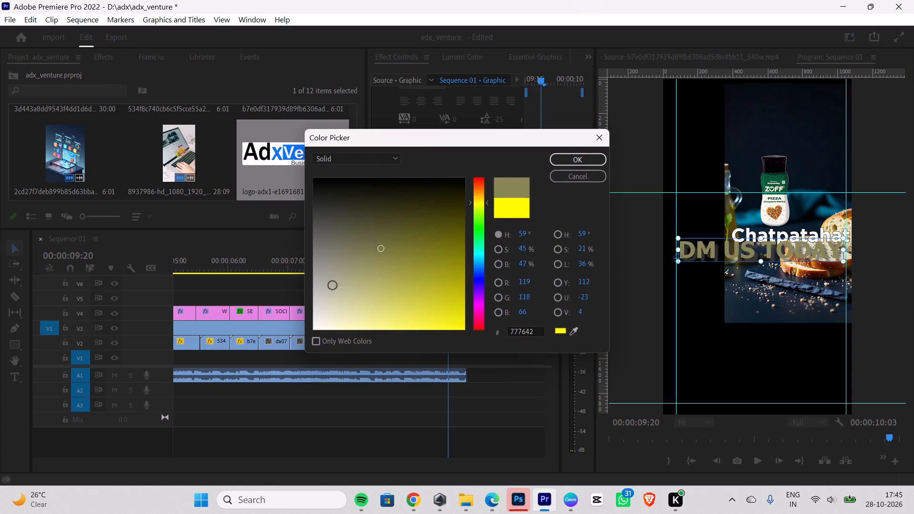
{"action": "left_click_drag", "start_coordinate": [333, 286], "coordinate": [246, 370]}
{"action": "left_click", "coordinate": [582, 158]}
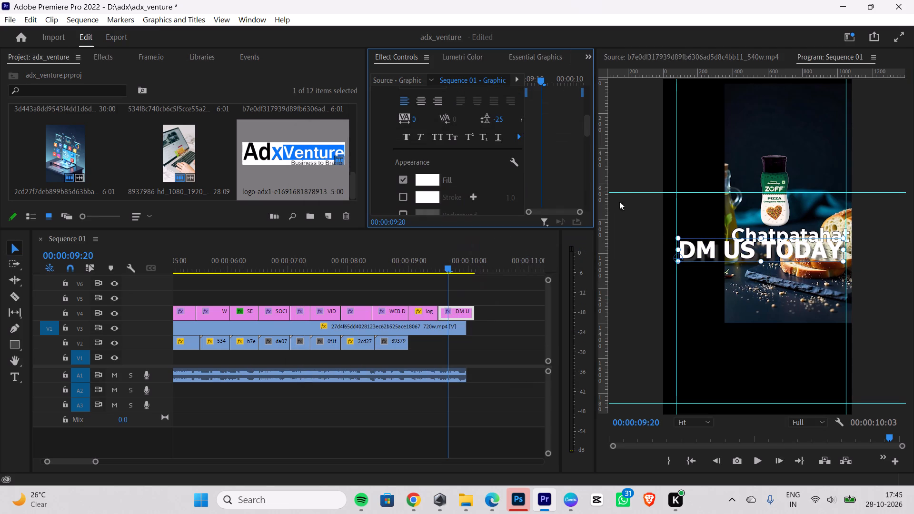
Trim the end of the DM US TODAY title on V4 to match the end of the reference video on V3.
{"action": "left_click", "coordinate": [721, 288]}
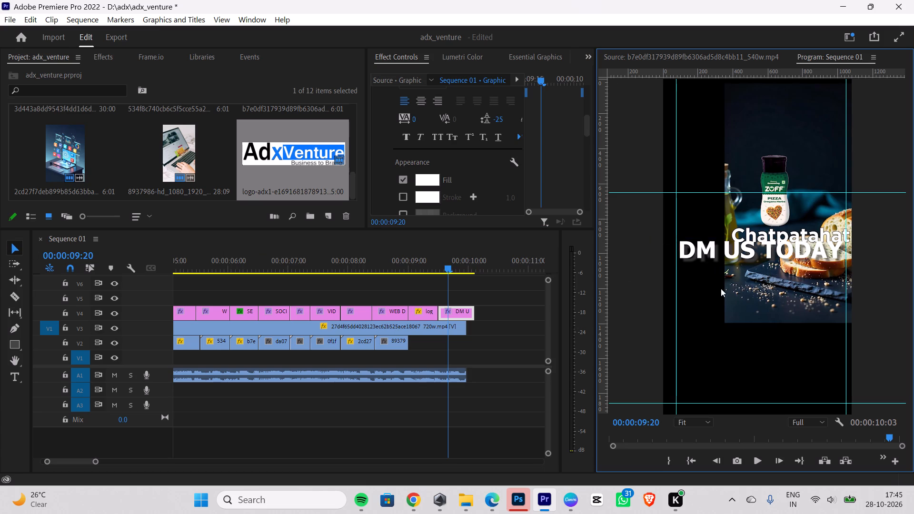
{"action": "left_click", "coordinate": [453, 316]}
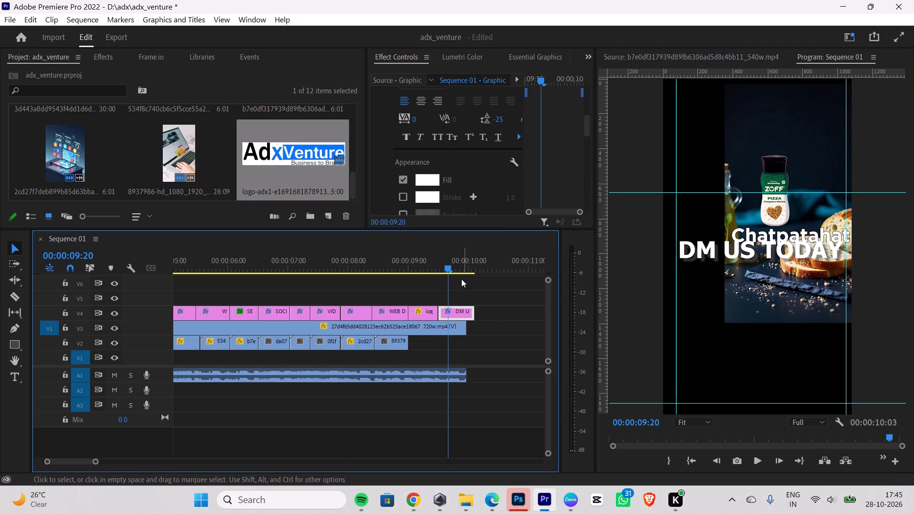
{"action": "left_click_drag", "start_coordinate": [451, 270], "coordinate": [388, 283]}
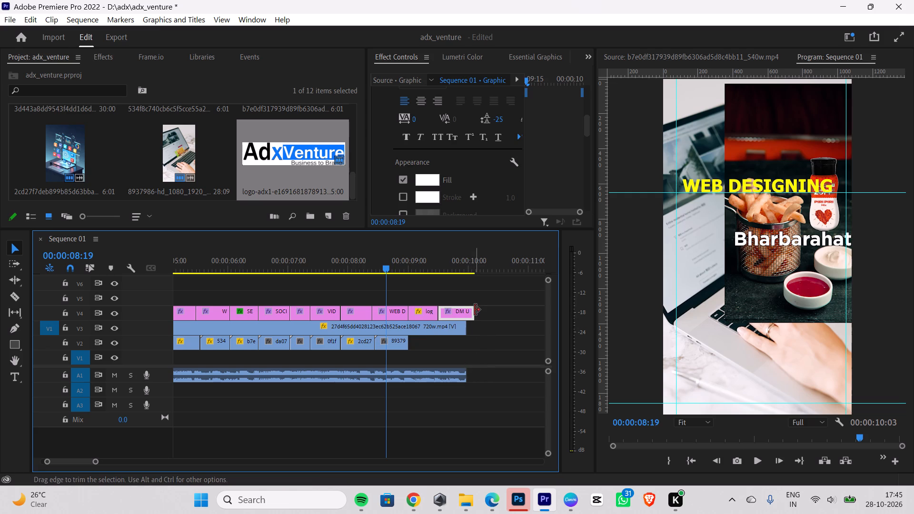
{"action": "left_click_drag", "start_coordinate": [475, 310], "coordinate": [468, 311]}
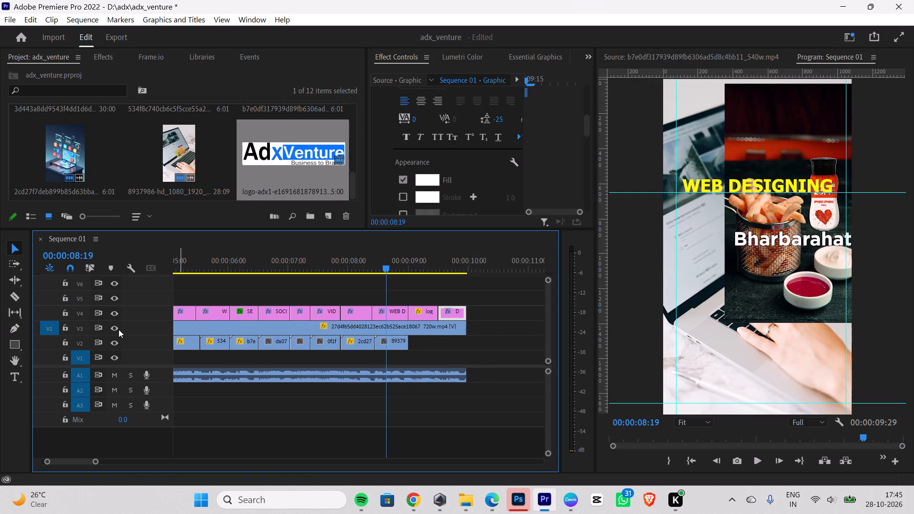
Hide the V3 reference video track and scrub back through the sequence to preview the titles over their backgrounds.
{"action": "left_click", "coordinate": [116, 328]}
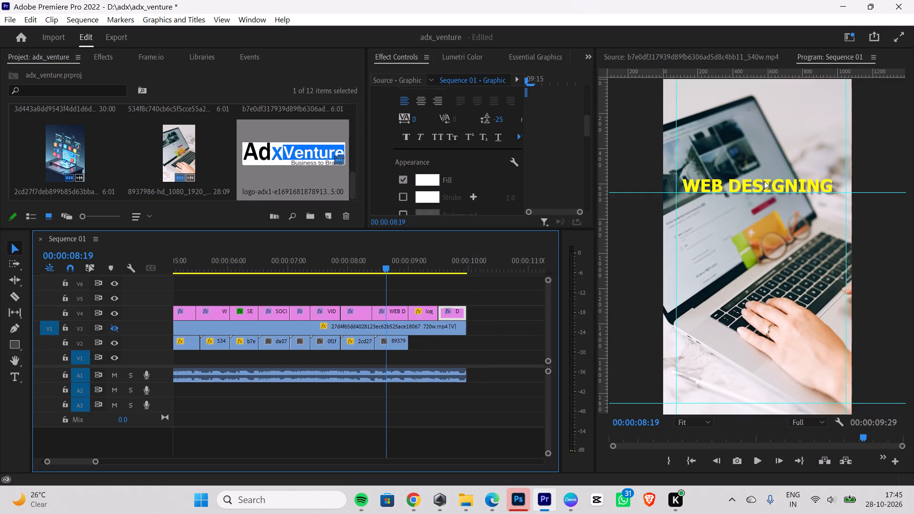
{"action": "left_click", "coordinate": [764, 182]}
{"action": "left_click_drag", "start_coordinate": [395, 270], "coordinate": [0, 277]}
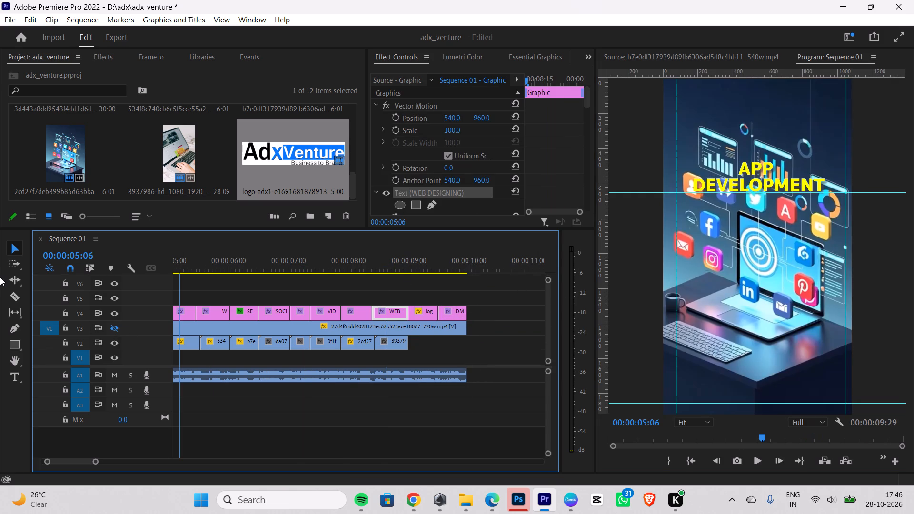
{"action": "left_click_drag", "start_coordinate": [0, 277], "coordinate": [0, 286]}
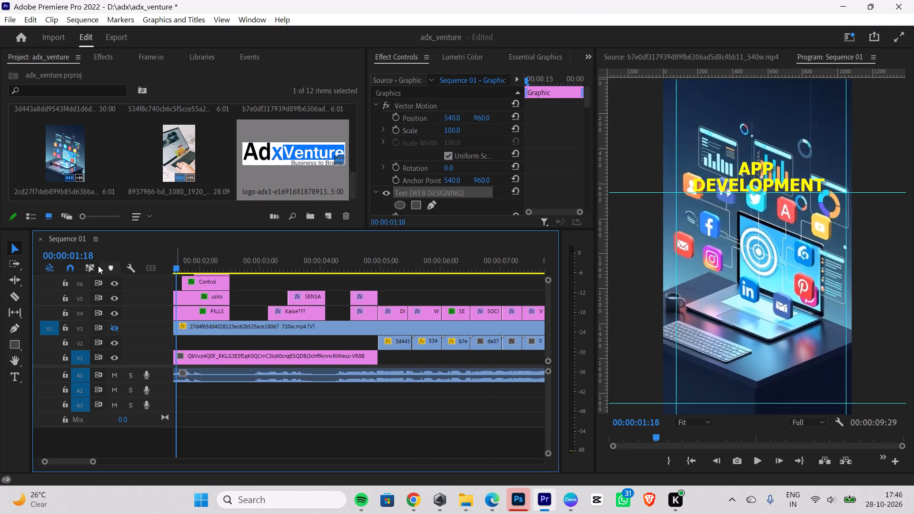
{"action": "left_click_drag", "start_coordinate": [173, 267], "coordinate": [427, 277]}
Save the adx_venture project.
{"action": "key", "text": "ctrl+s"}
{"action": "key", "text": "ctrl+s"}
{"action": "key", "text": "ctrl+s"}
{"action": "key", "text": "ctrl+s"}
{"action": "key", "text": "ctrl+s"}
{"action": "key", "text": "ctrl+s"}
{"action": "key", "text": "ctrl+s"}
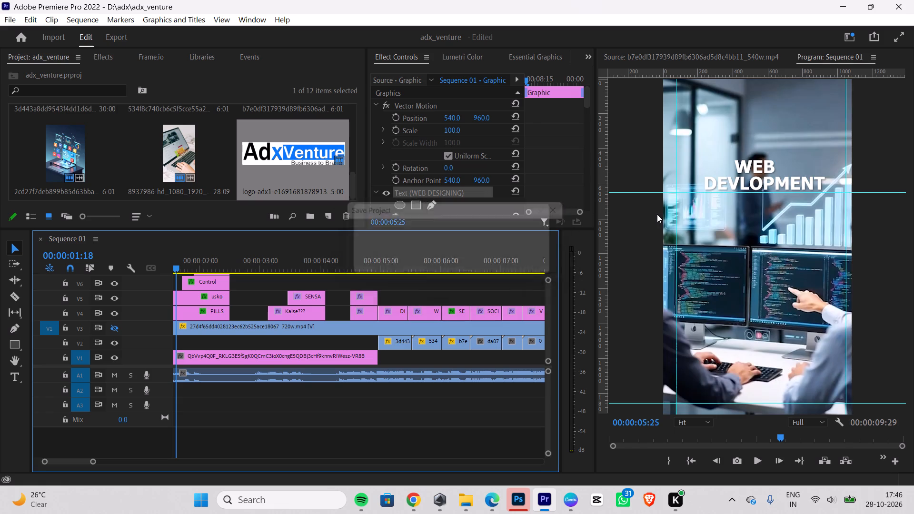
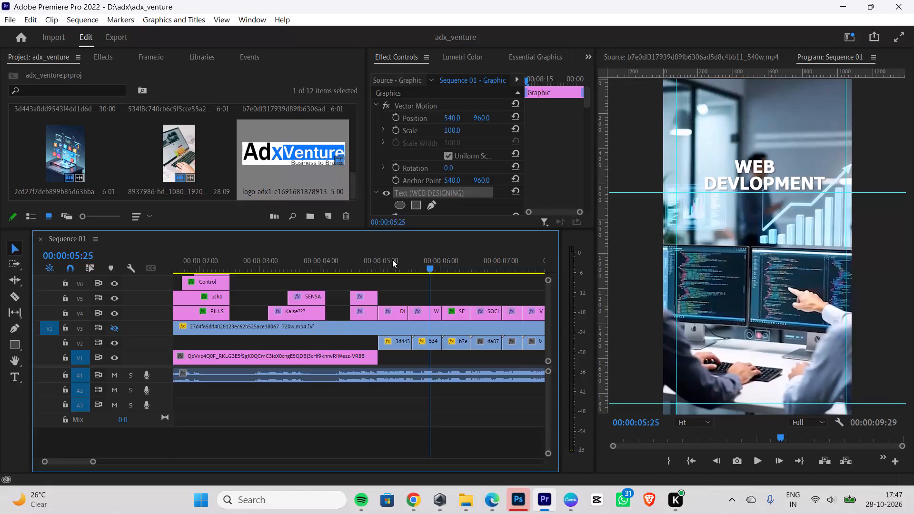
Play the sequence from about 00:00:04:13 to preview the service titles over their backgrounds.
{"action": "left_click_drag", "start_coordinate": [430, 267], "coordinate": [345, 277]}
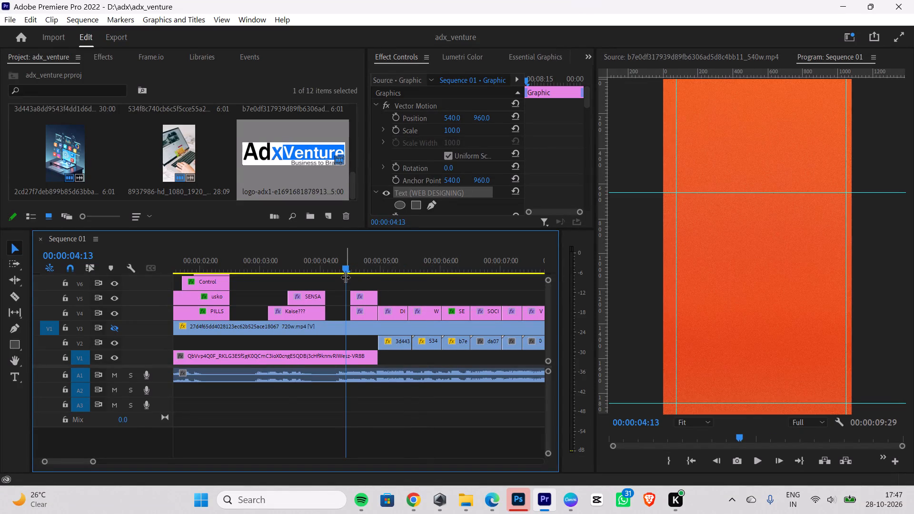
{"action": "key", "text": "space"}
{"action": "key", "text": "space"}
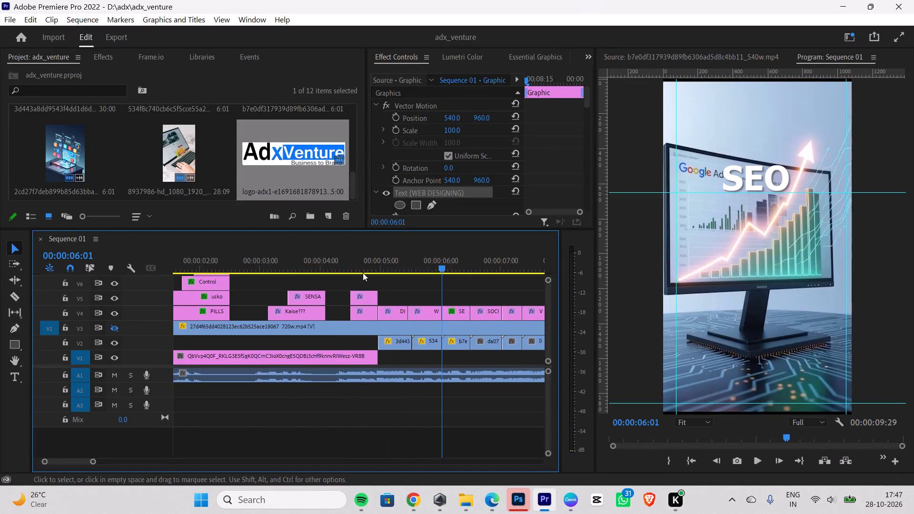
{"action": "left_click_drag", "start_coordinate": [438, 265], "coordinate": [342, 267]}
{"action": "key", "text": "space"}
{"action": "key", "text": "space"}
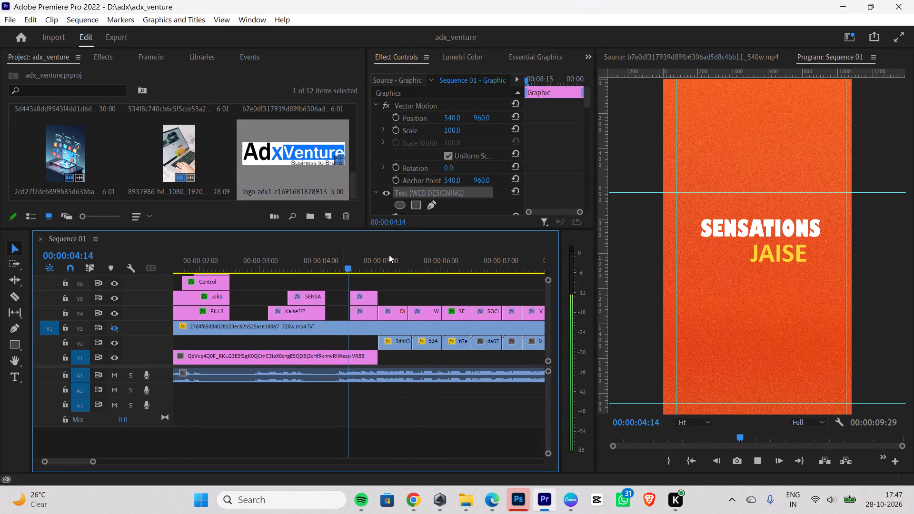
Save the adx_venture project.
{"action": "key", "text": "ctrl+s"}
{"action": "key", "text": "ctrl+s"}
{"action": "key", "text": "ctrl+s"}
{"action": "key", "text": "ctrl+s"}
{"action": "key", "text": "ctrl+s"}
{"action": "key", "text": "ctrl+s"}
{"action": "key", "text": "ctrl+s"}
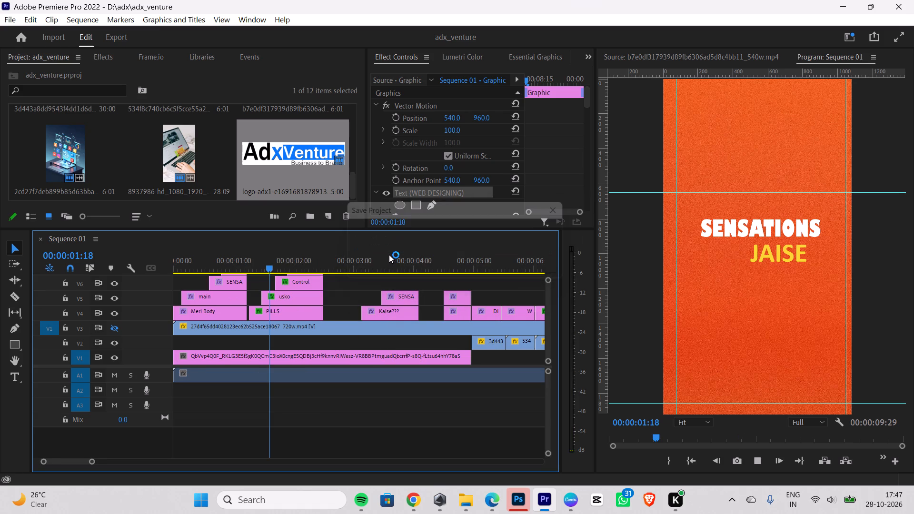
{"action": "key", "text": "ctrl+s"}
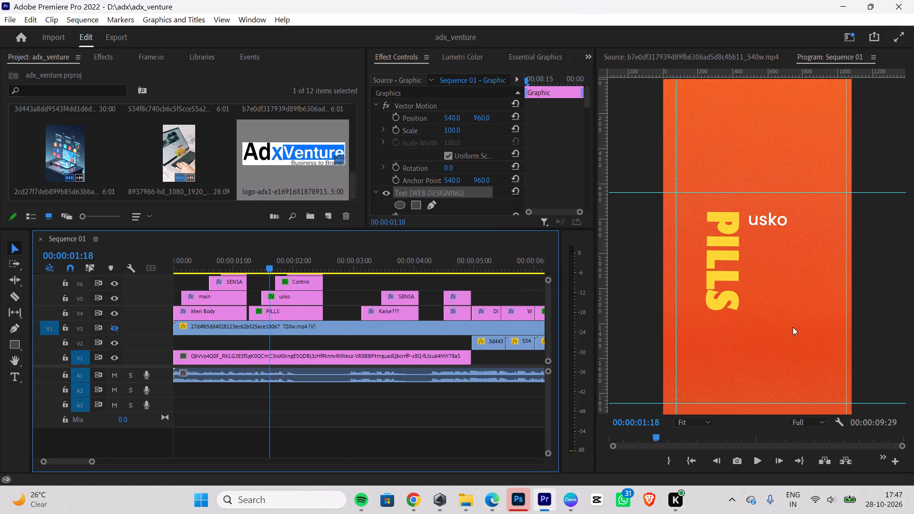
Return the playhead to the start of Sequence 01 and start playback from there.
{"action": "left_click_drag", "start_coordinate": [269, 264], "coordinate": [126, 297]}
{"action": "left_click_drag", "start_coordinate": [126, 297], "coordinate": [140, 298]}
{"action": "key", "text": "space"}
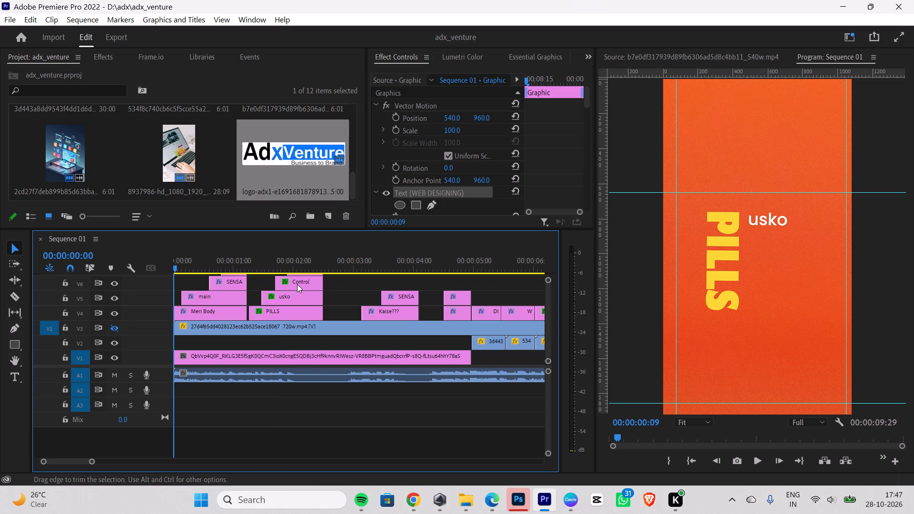
{"action": "left_click_drag", "start_coordinate": [178, 267], "coordinate": [139, 276]}
{"action": "key", "text": "space"}
Save the adx_venture project again with the playhead at the start of the sequence.
{"action": "key", "text": "ctrl+s"}
{"action": "key", "text": "ctrl+s"}
{"action": "key", "text": "ctrl+s"}
{"action": "key", "text": "ctrl+s"}
{"action": "key", "text": "ctrl+s"}
{"action": "key", "text": "ctrl+s"}
{"action": "key", "text": "ctrl+s"}
{"action": "key", "text": "ctrl+s"}
{"action": "key", "text": "ctrl+s"}
{"action": "key", "text": "ctrl+s"}
{"action": "key", "text": "ctrl+s"}
{"action": "key", "text": "ctrl+s"}
{"action": "key", "text": "ctrl+s"}
{"action": "key", "text": "ctrl+s"}
{"action": "key", "text": "ctrl+s"}
{"action": "key", "text": "ctrl+s"}
{"action": "key", "text": "ctrl+s"}
{"action": "key", "text": "ctrl+s"}
{"action": "key", "text": "ctrl+s"}
{"action": "key", "text": "ctrl+s"}
{"action": "key", "text": "ctrl+s"}
{"action": "key", "text": "ctrl+s"}
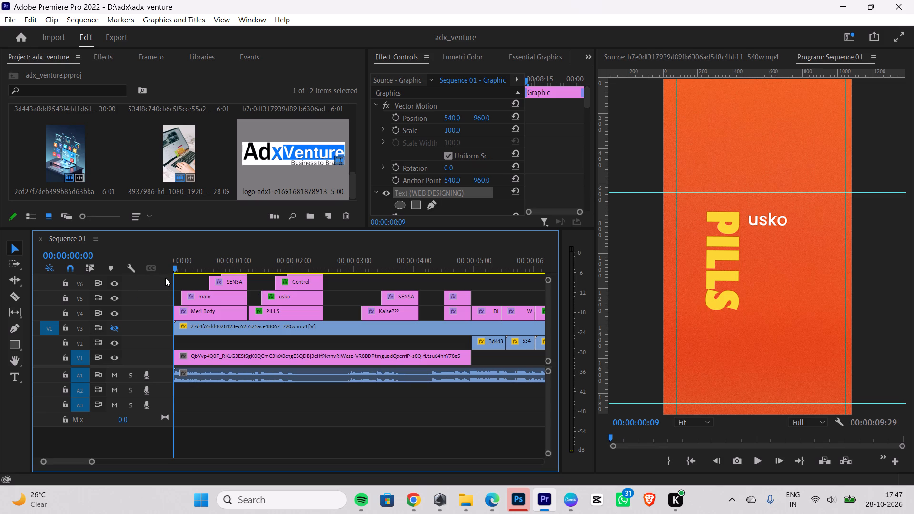
{"action": "key", "text": "ctrl+s"}
{"action": "key", "text": "ctrl+s"}
{"action": "key", "text": "ctrl+s"}
{"action": "key", "text": "ctrl+s"}
{"action": "key", "text": "ctrl+s"}
{"action": "key", "text": "ctrl+s"}
{"action": "key", "text": "ctrl+s"}
{"action": "key", "text": "ctrl+s"}
{"action": "key", "text": "ctrl+s"}
{"action": "key", "text": "ctrl+s"}
{"action": "key", "text": "ctrl+s"}
{"action": "key", "text": "ctrl+s"}
{"action": "key", "text": "ctrl+s"}
{"action": "key", "text": "ctrl+s"}
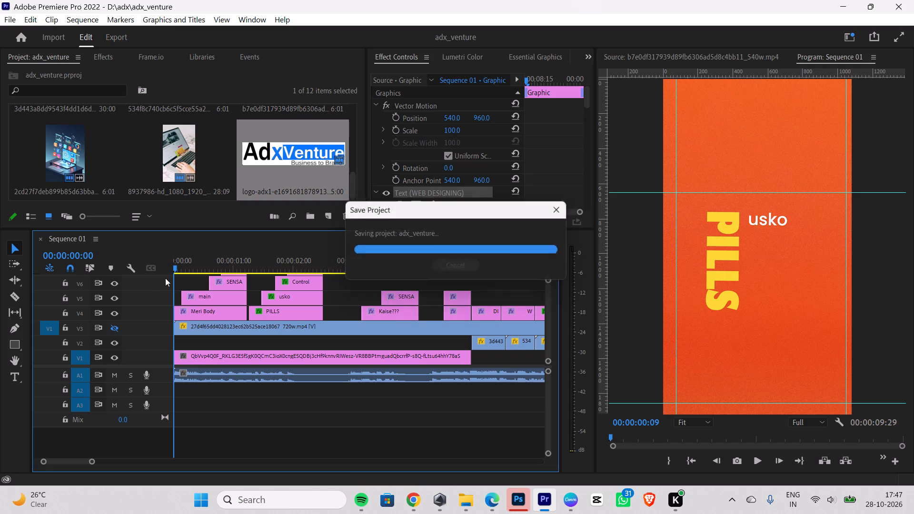
{"action": "key", "text": "ctrl+s"}
{"action": "key", "text": "ctrl+s"}
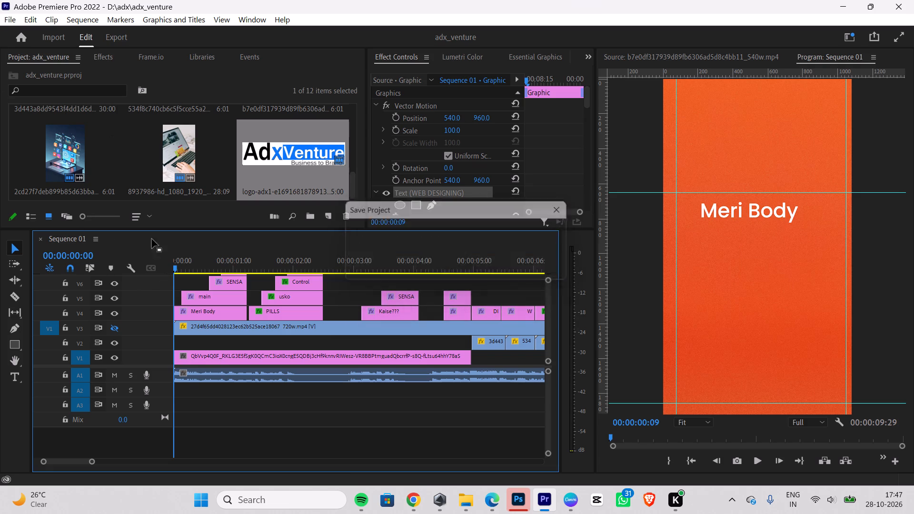
Play Sequence 01 from its beginning with the timeline enlarged to show all its tracks.
{"action": "left_click_drag", "start_coordinate": [177, 260], "coordinate": [150, 267]}
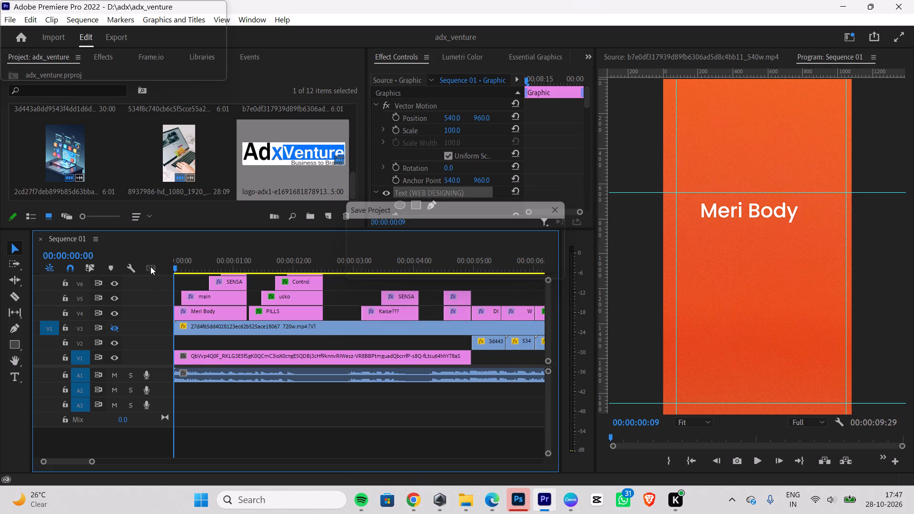
{"action": "key", "text": "space"}
{"action": "left_click", "coordinate": [815, 247]}
{"action": "left_click_drag", "start_coordinate": [815, 99], "coordinate": [886, 57]}
{"action": "triple_click", "coordinate": [189, 246]}
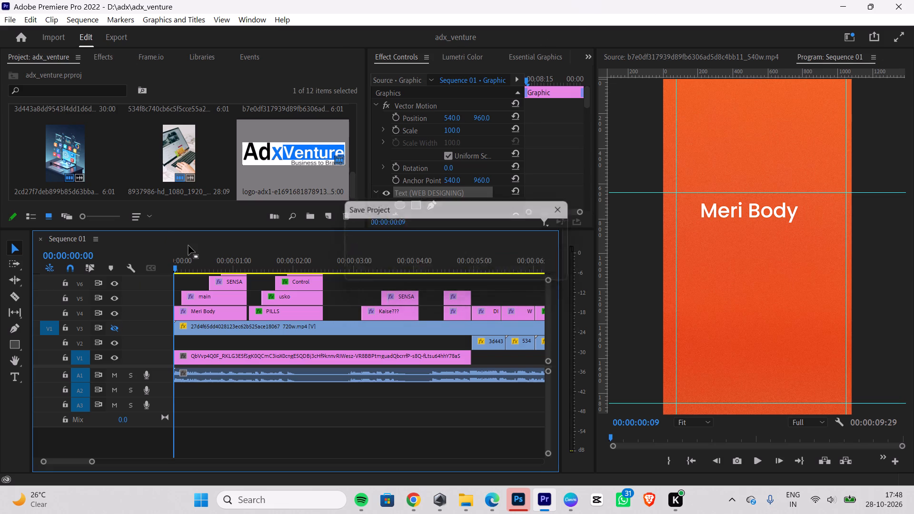
{"action": "double_click", "coordinate": [189, 246]}
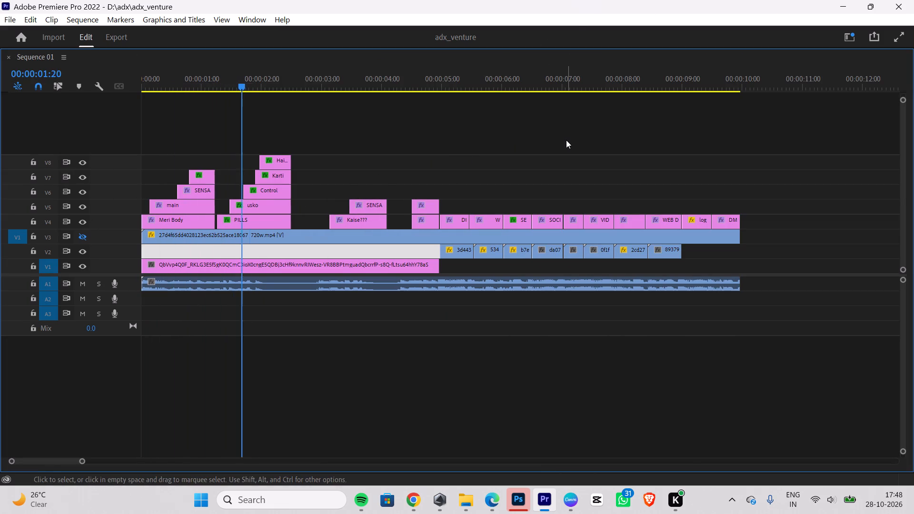
{"action": "double_click", "coordinate": [566, 140]}
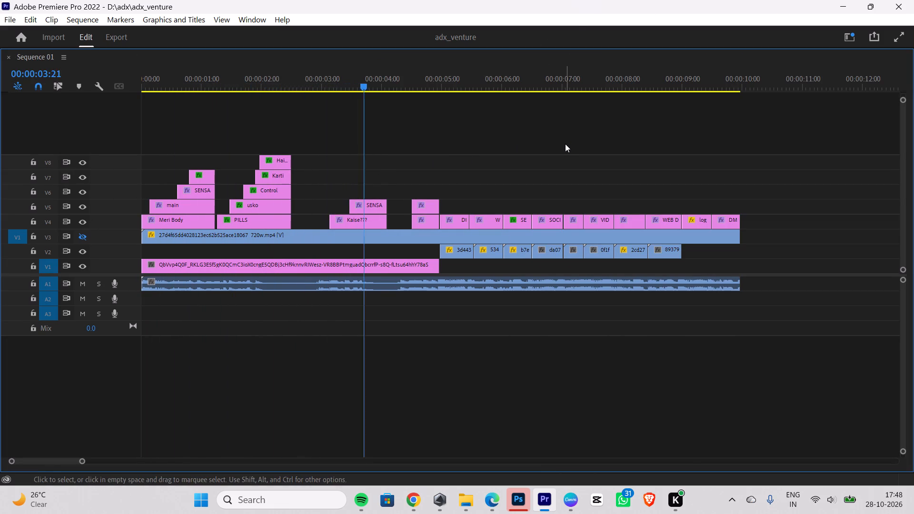
Undo the last change, stop playback and return the playhead to the start of the sequence.
{"action": "key", "text": "ctrl+z"}
{"action": "key", "text": "space"}
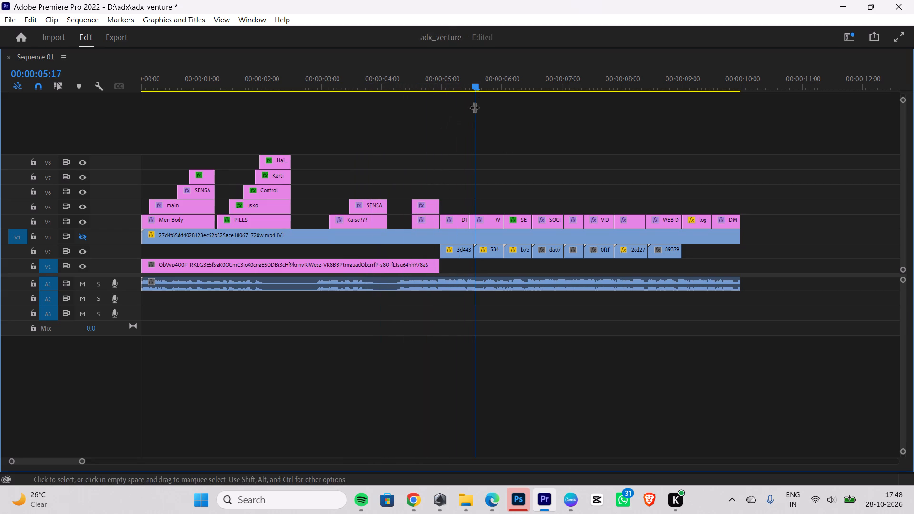
{"action": "left_click_drag", "start_coordinate": [467, 88], "coordinate": [0, 168]}
Reset the Vertical workspace to its saved layout and enlarge the timeline area to show tracks up to V6.
{"action": "left_click", "coordinate": [251, 17]}
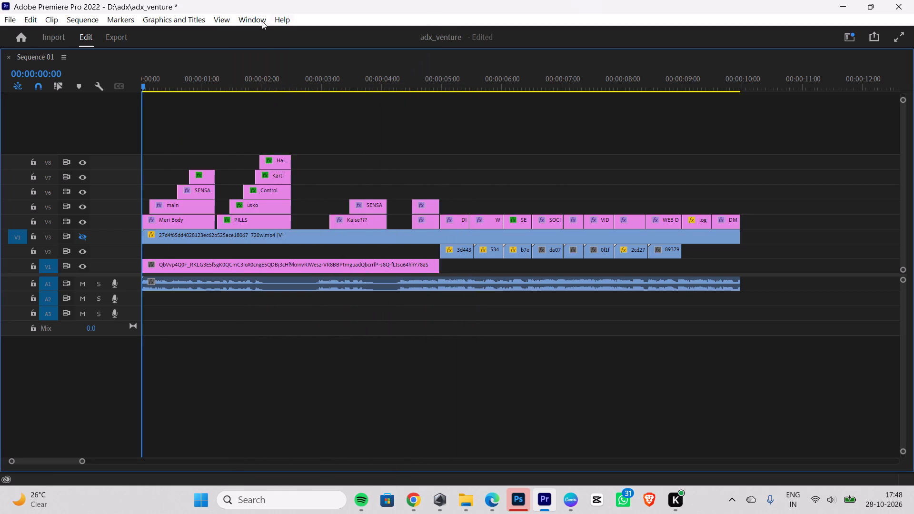
{"action": "left_click", "coordinate": [262, 21]}
{"action": "left_click", "coordinate": [250, 20]}
{"action": "left_click", "coordinate": [270, 32]}
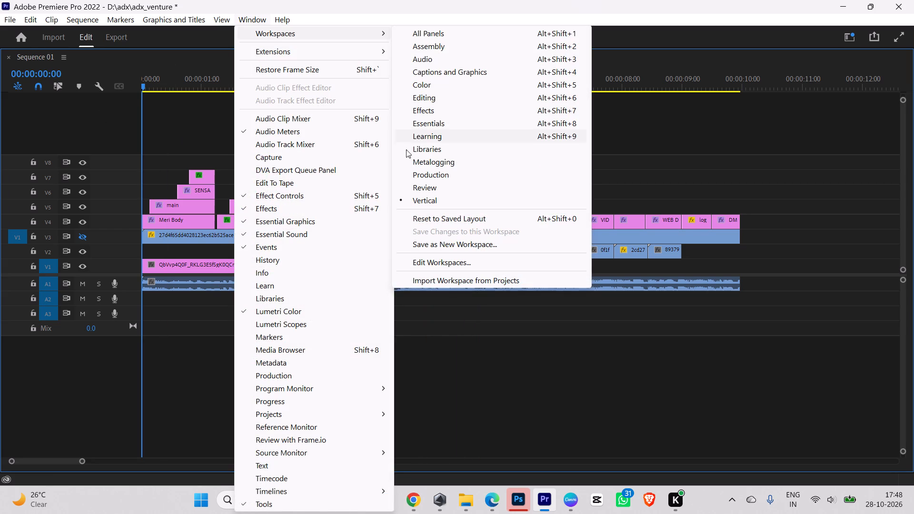
{"action": "left_click", "coordinate": [417, 219]}
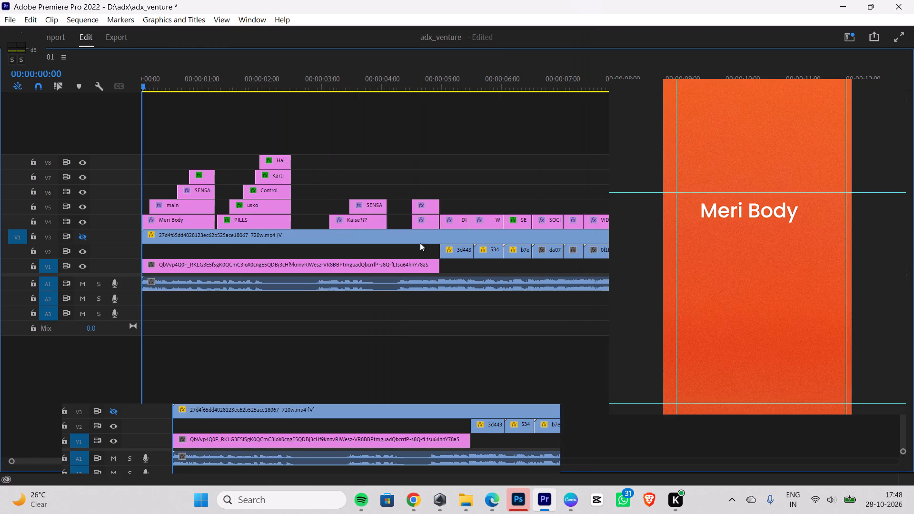
{"action": "left_click_drag", "start_coordinate": [308, 294], "coordinate": [308, 291]}
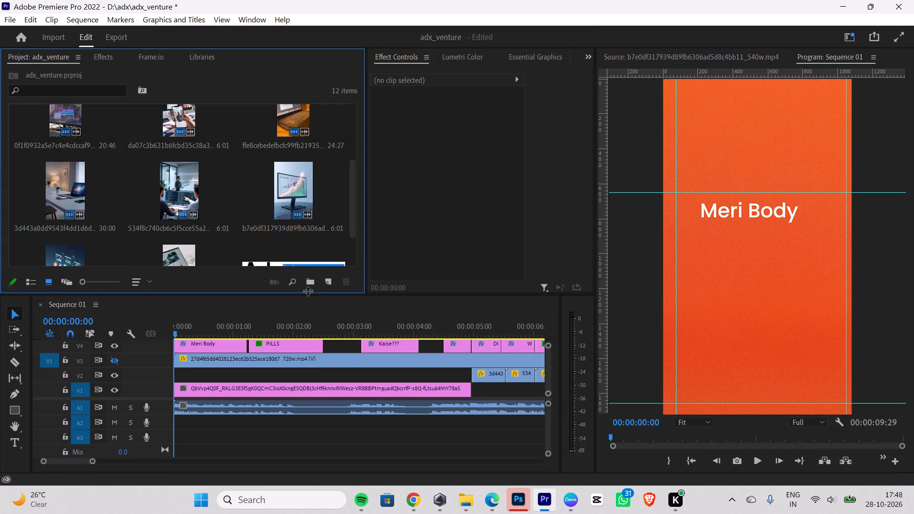
{"action": "left_click_drag", "start_coordinate": [308, 291], "coordinate": [309, 232]}
Play the sequence from the beginning, replay the service section, and scrub between the closing Adxventure logo and the DM US TODAY title.
{"action": "left_click_drag", "start_coordinate": [183, 274], "coordinate": [126, 273]}
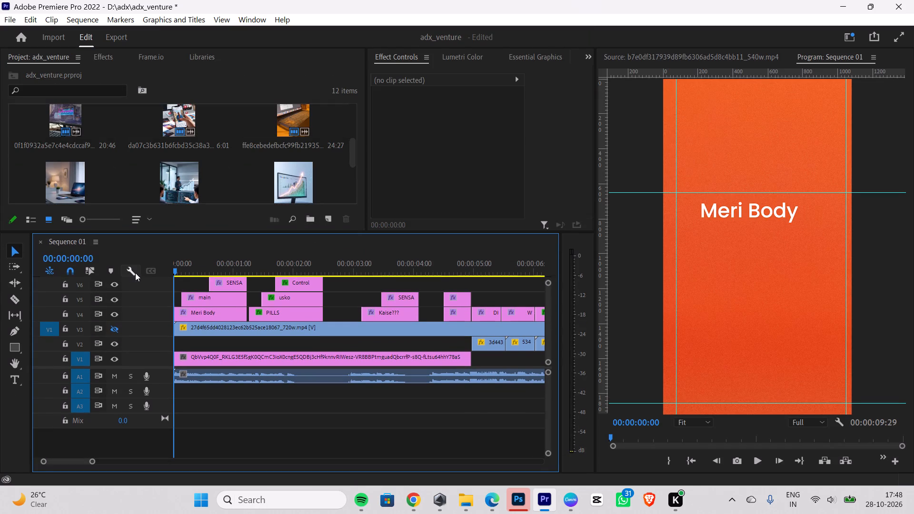
{"action": "key", "text": "space"}
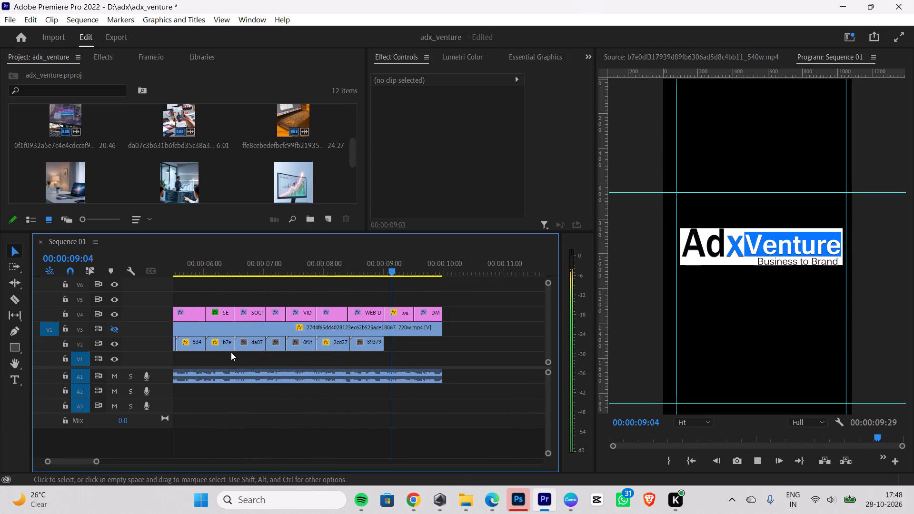
{"action": "key", "text": "space"}
{"action": "key", "text": "space"}
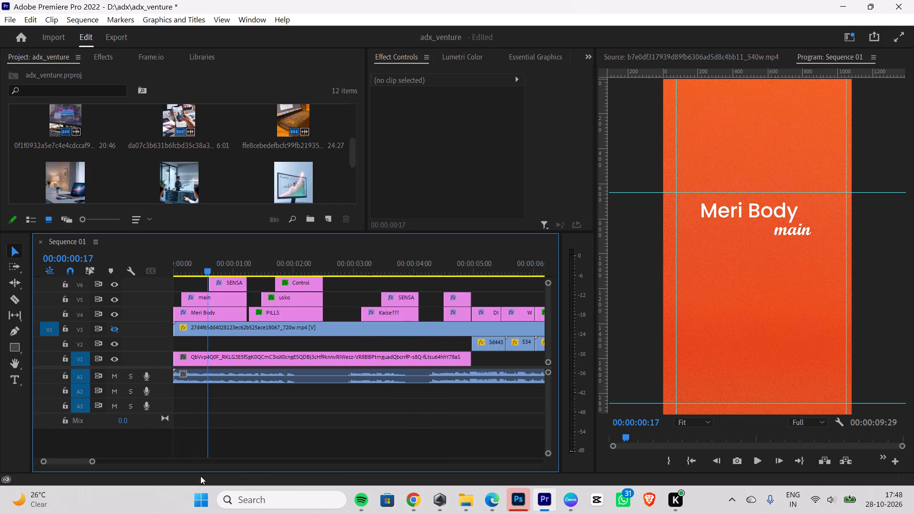
{"action": "left_click_drag", "start_coordinate": [203, 273], "coordinate": [570, 303]}
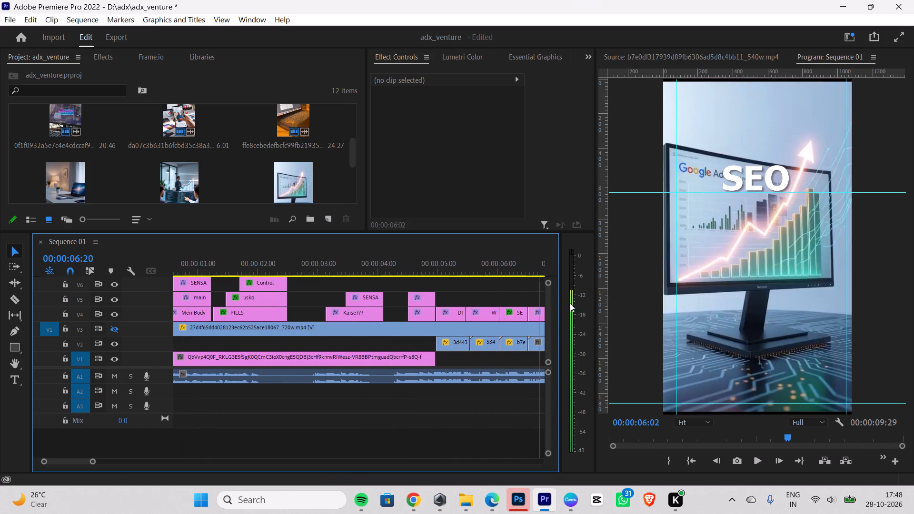
{"action": "left_click_drag", "start_coordinate": [570, 303], "coordinate": [454, 312]}
{"action": "key", "text": "space"}
{"action": "key", "text": "space"}
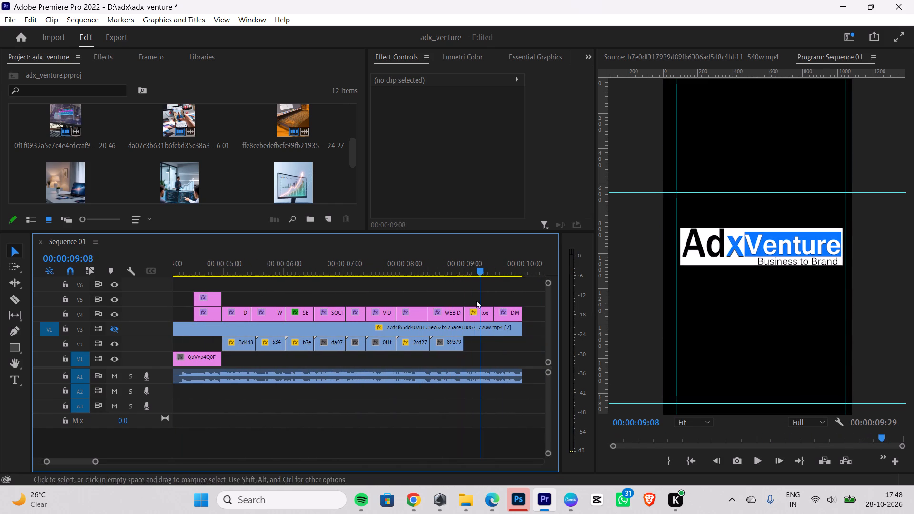
{"action": "left_click_drag", "start_coordinate": [479, 264], "coordinate": [499, 266]}
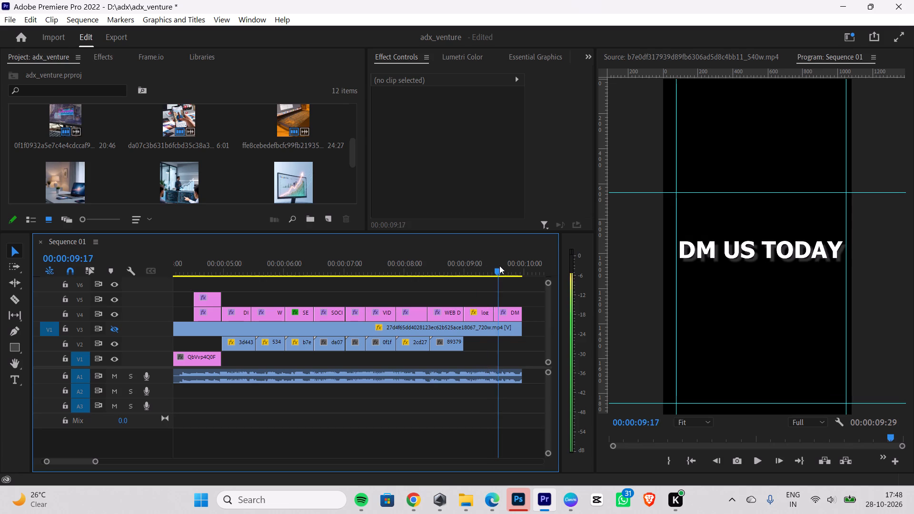
{"action": "left_click_drag", "start_coordinate": [499, 266], "coordinate": [483, 270]}
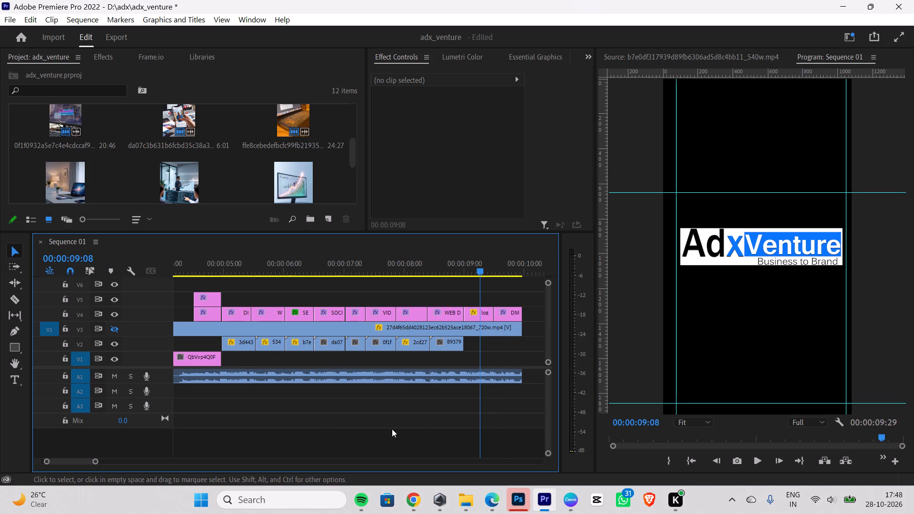
Switch to Chrome, close the old Pinterest and ChatGPT tabs, and open Pinterest in a new tab.
{"action": "left_click", "coordinate": [413, 495]}
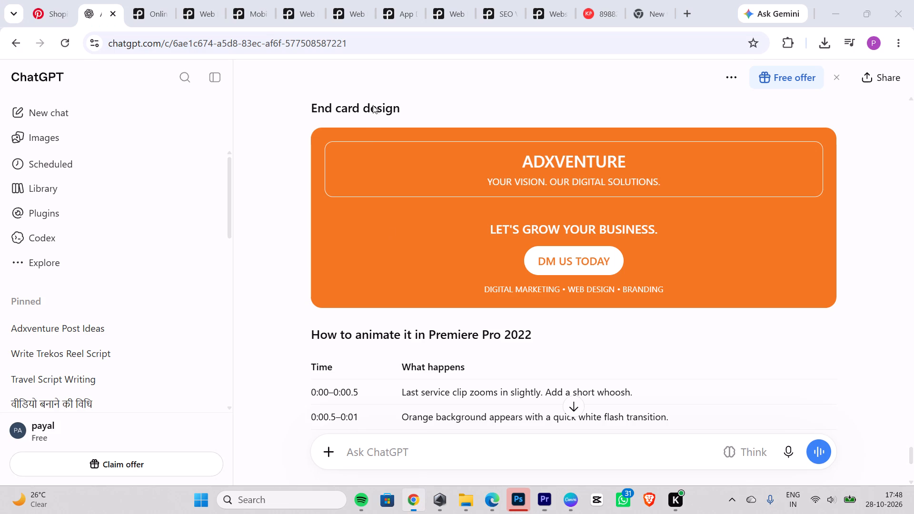
{"action": "triple_click", "coordinate": [59, 14]}
{"action": "triple_click", "coordinate": [59, 14]}
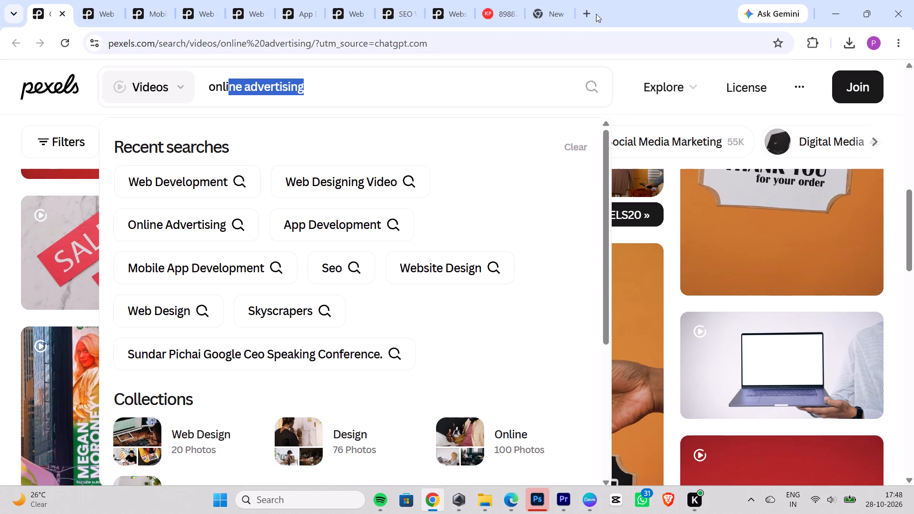
{"action": "left_click", "coordinate": [589, 10]}
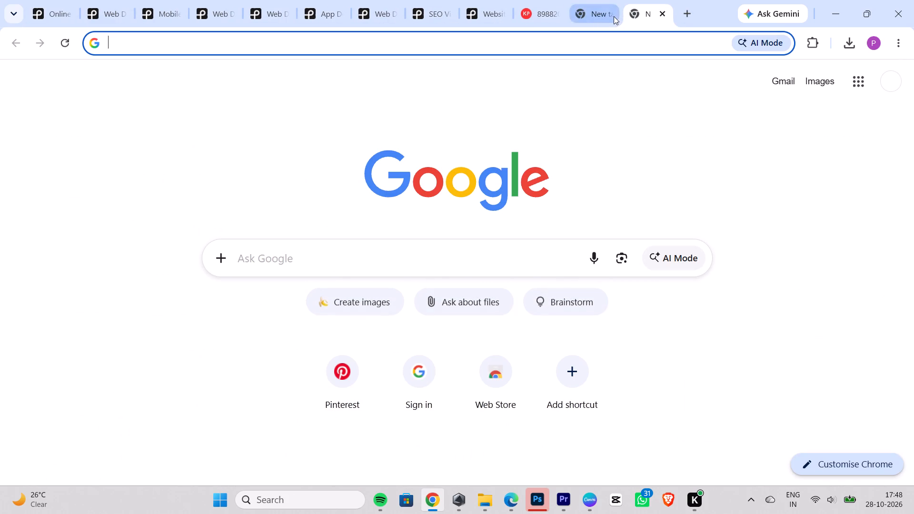
{"action": "left_click", "coordinate": [614, 16]}
{"action": "left_click", "coordinate": [603, 12]}
{"action": "left_click", "coordinate": [606, 12]}
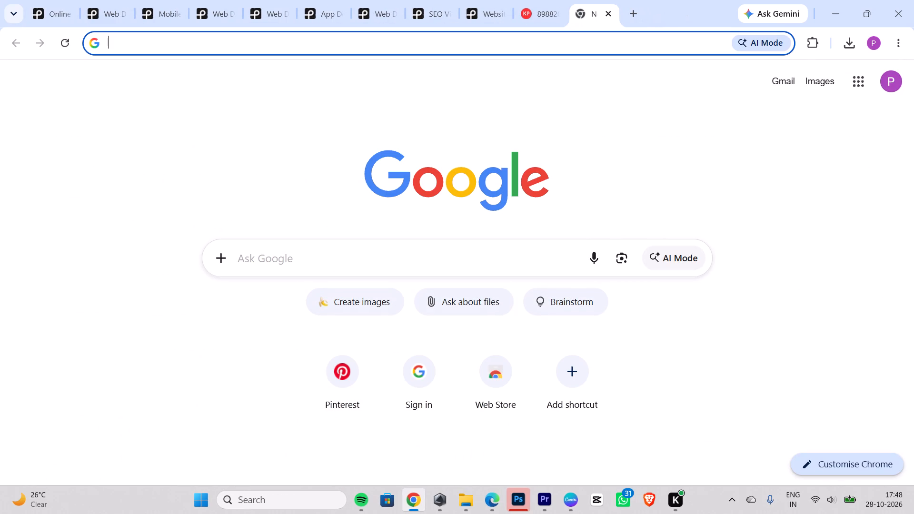
{"action": "left_click", "coordinate": [475, 48]}
{"action": "type", "text": "pinterset"}
{"action": "key", "text": "Return"}
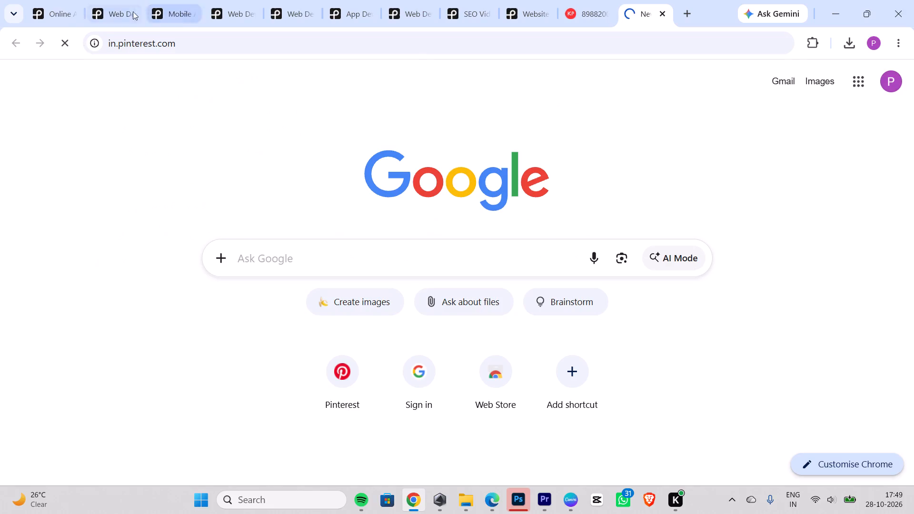
Close all the remaining Pexels video search tabs, keeping the KlickPin download page and Pinterest open.
{"action": "left_click", "coordinate": [124, 10]}
{"action": "left_click", "coordinate": [131, 11]}
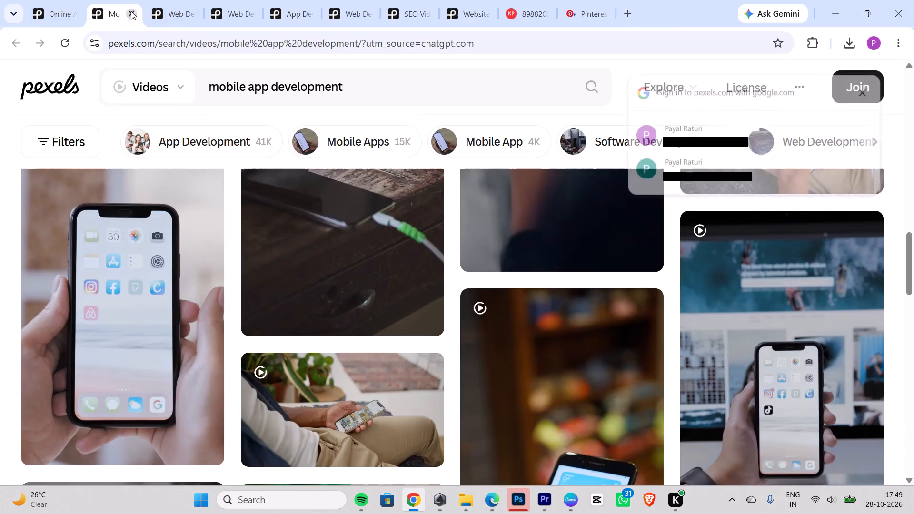
{"action": "left_click", "coordinate": [131, 11]}
{"action": "triple_click", "coordinate": [131, 11]}
{"action": "triple_click", "coordinate": [131, 11]}
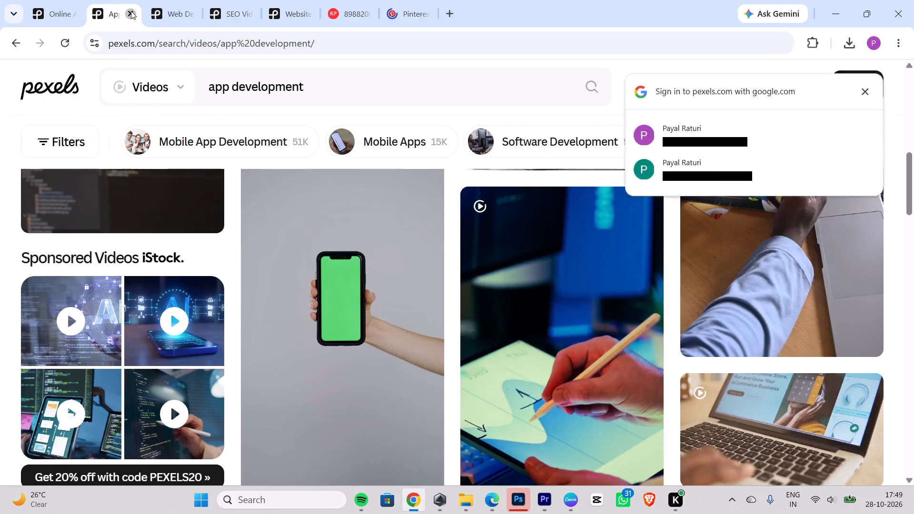
{"action": "triple_click", "coordinate": [131, 11]}
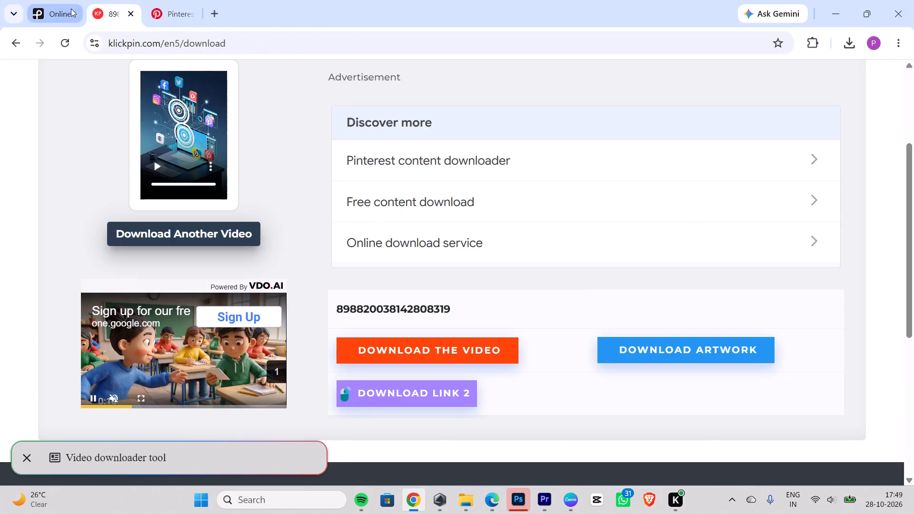
{"action": "left_click", "coordinate": [71, 10]}
{"action": "left_click", "coordinate": [71, 12]}
Search Pinterest for "blue" and refine the search to "blue background".
{"action": "left_click", "coordinate": [104, 10]}
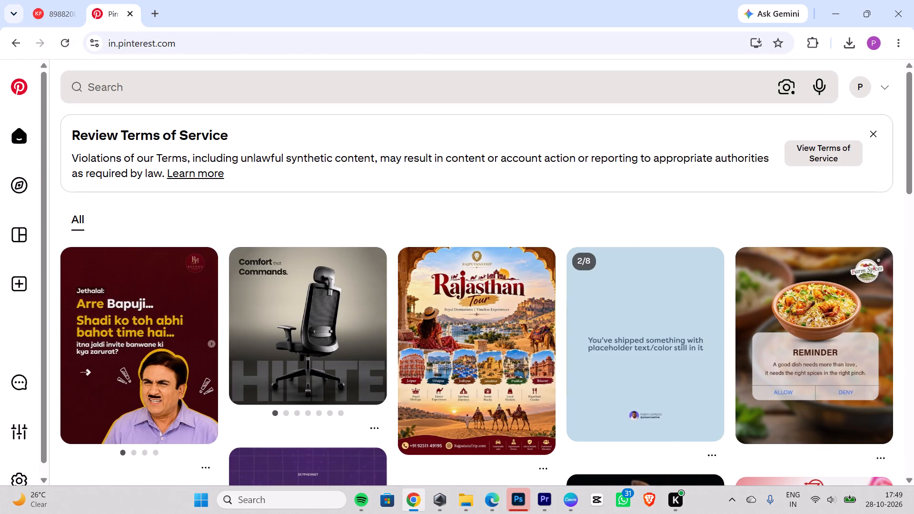
{"action": "left_click", "coordinate": [219, 75]}
{"action": "type", "text": "blue"}
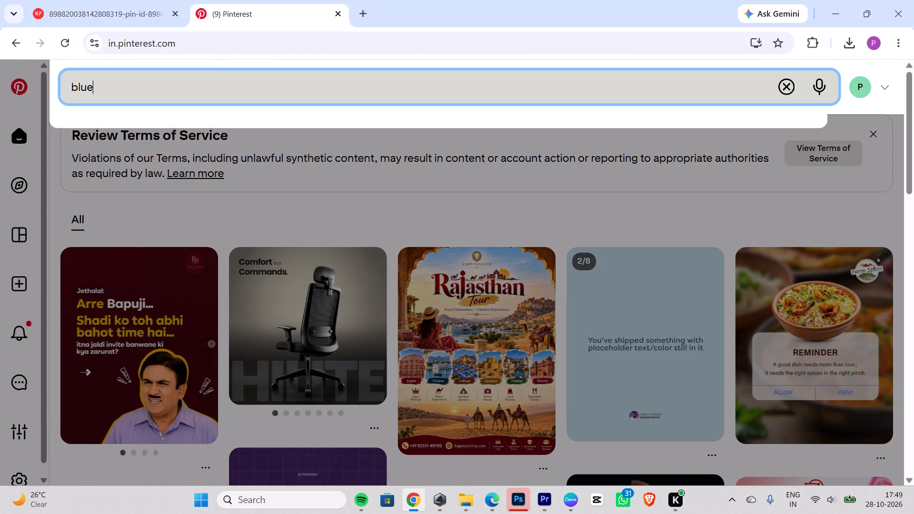
{"action": "key", "text": "space"}
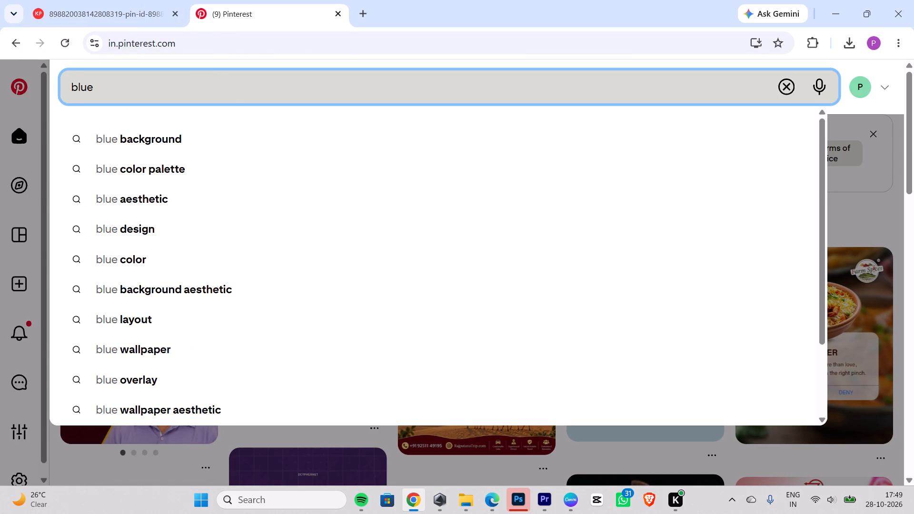
{"action": "key", "text": "Return"}
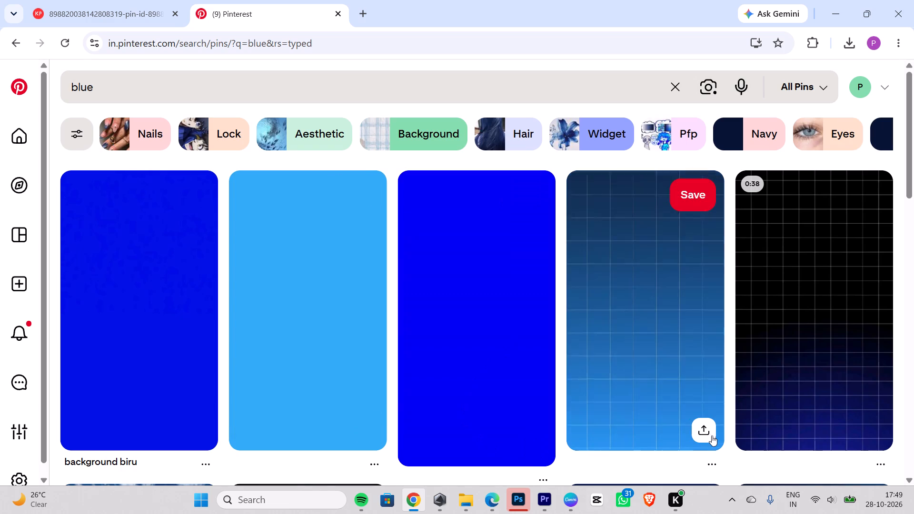
{"action": "left_click", "coordinate": [165, 83]}
{"action": "key", "text": "space"}
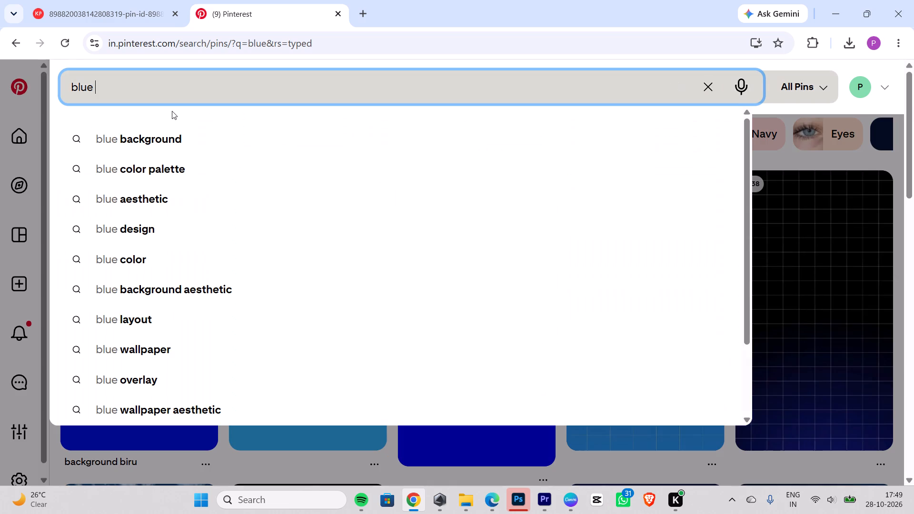
{"action": "type", "text": "background"}
{"action": "key", "text": "space"}
{"action": "key", "text": "Return"}
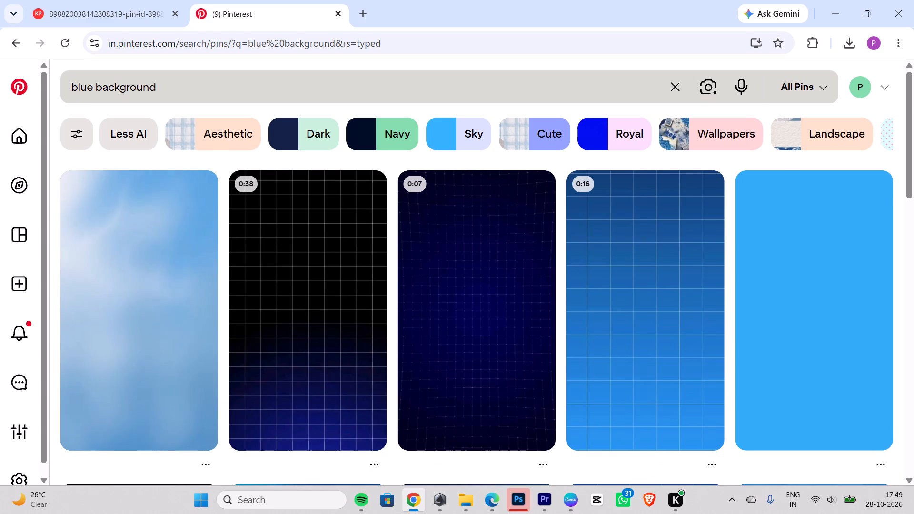
Change the Pinterest search to "blue gradient".
{"action": "left_click_drag", "start_coordinate": [98, 89], "coordinate": [168, 88]}
{"action": "key", "text": "BackSpace"}
{"action": "type", "text": "gradient"}
{"action": "key", "text": "space"}
{"action": "key", "text": "Return"}
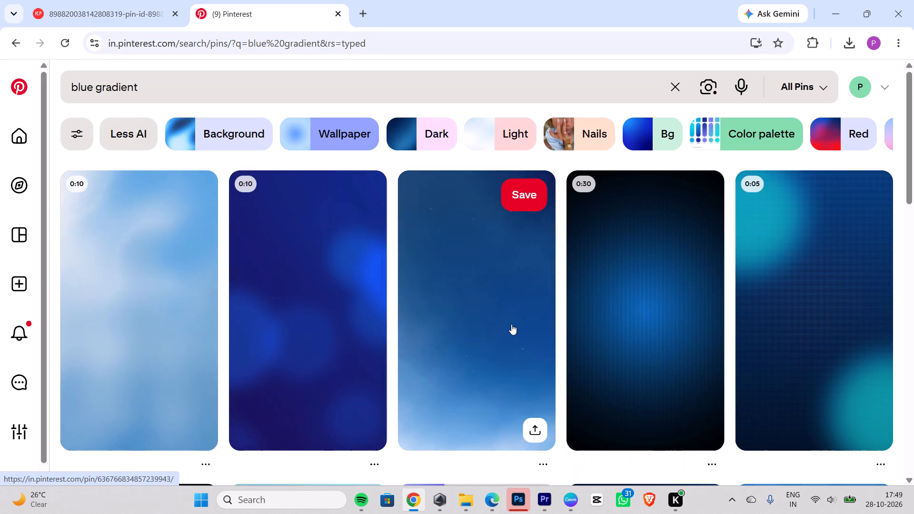
Search for "blue gradient png", open one gradient pin, return to the results and examine more of them for a background.
{"action": "left_click", "coordinate": [230, 95]}
{"action": "key", "text": "space"}
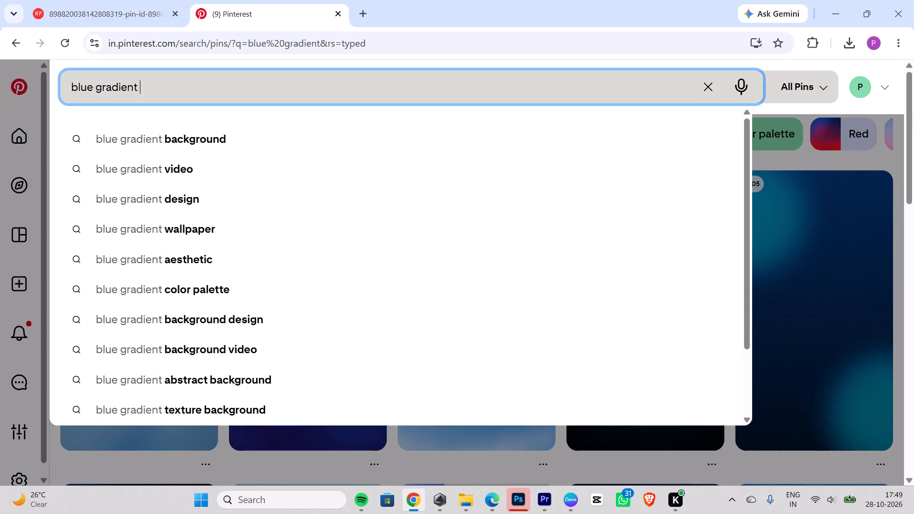
{"action": "type", "text": "png"}
{"action": "key", "text": "space"}
{"action": "key", "text": "Return"}
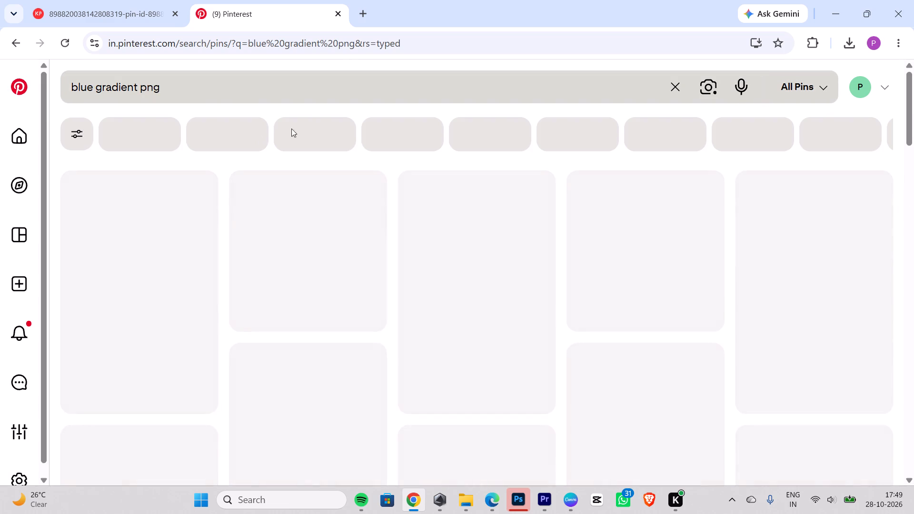
{"action": "scroll", "coordinate": [394, 260], "scroll_direction": "down", "scroll_amount": 4}
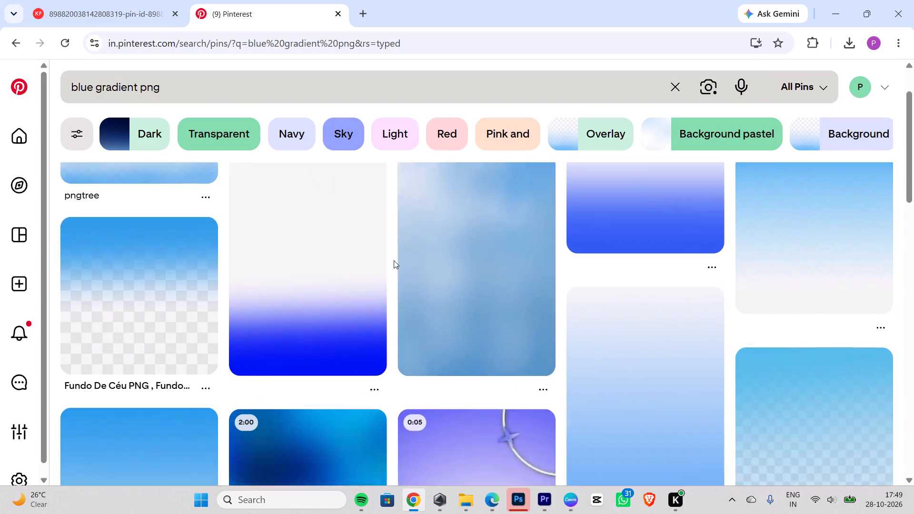
{"action": "scroll", "coordinate": [504, 266], "scroll_direction": "down", "scroll_amount": 4}
{"action": "left_click", "coordinate": [670, 273]}
{"action": "scroll", "coordinate": [670, 273], "scroll_direction": "down", "scroll_amount": 1}
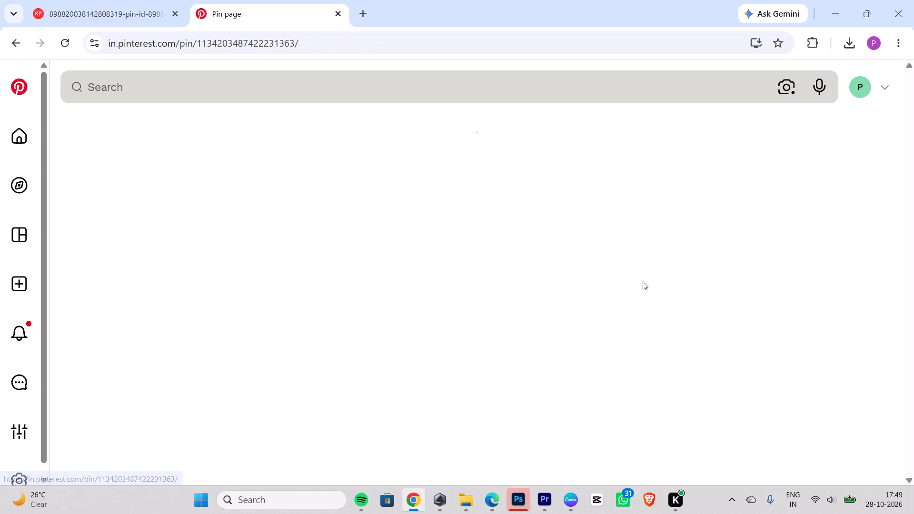
{"action": "left_click", "coordinate": [94, 138]}
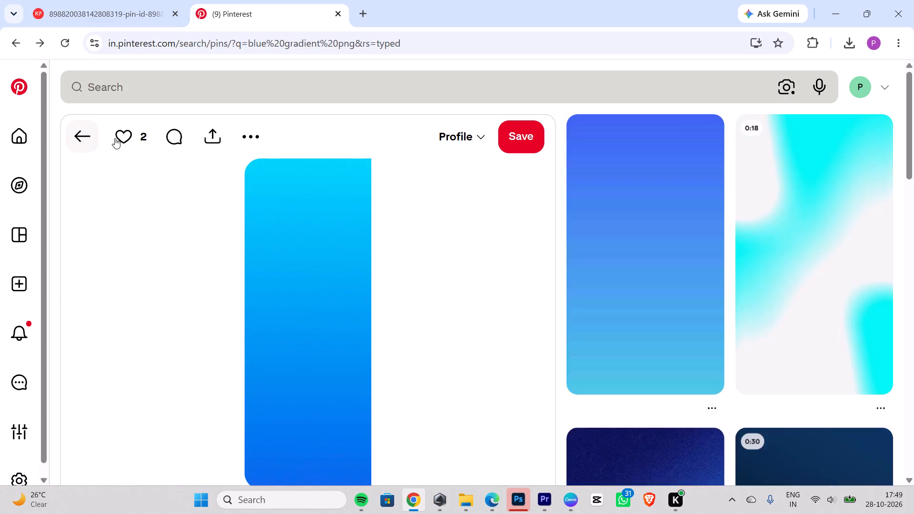
{"action": "scroll", "coordinate": [543, 221], "scroll_direction": "down", "scroll_amount": 10}
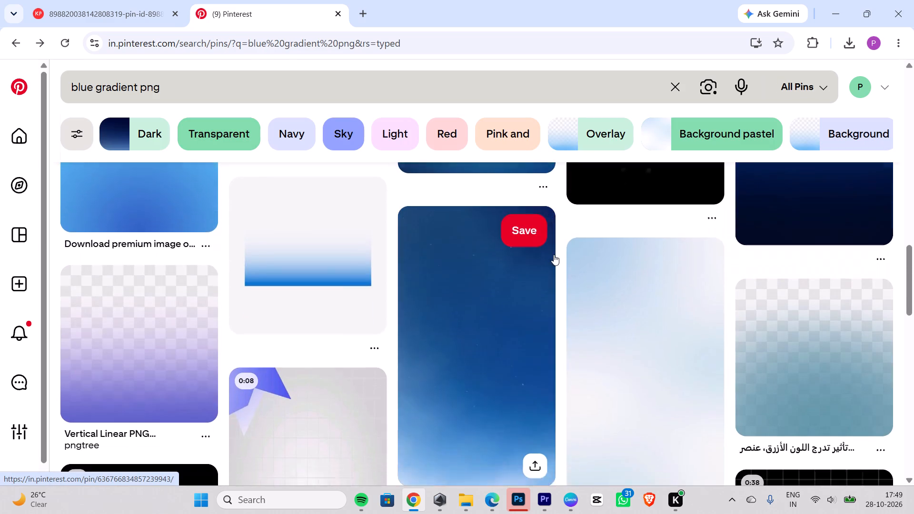
{"action": "scroll", "coordinate": [554, 255], "scroll_direction": "down", "scroll_amount": 1}
{"action": "scroll", "coordinate": [526, 254], "scroll_direction": "up", "scroll_amount": 3}
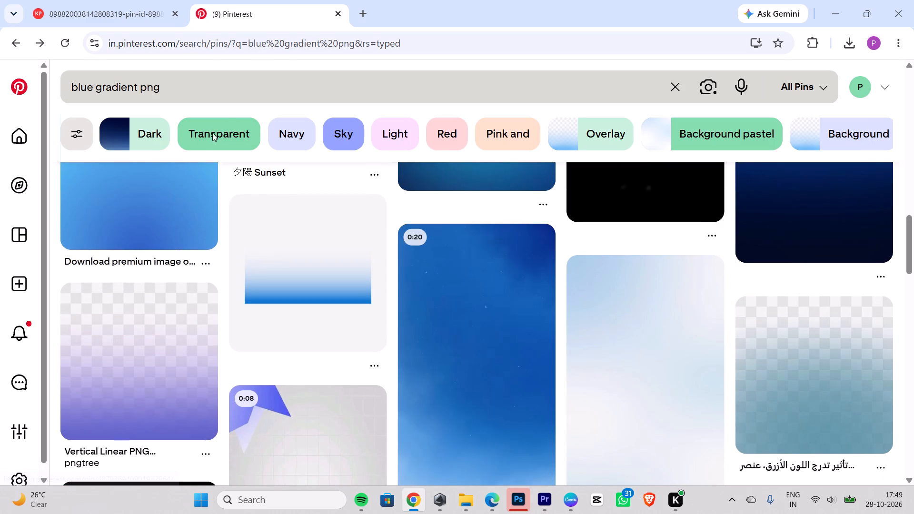
Remove "png" from the search, look over the "blue gradient" results and narrow them with the suggested Bg filter.
{"action": "left_click_drag", "start_coordinate": [186, 86], "coordinate": [135, 93]}
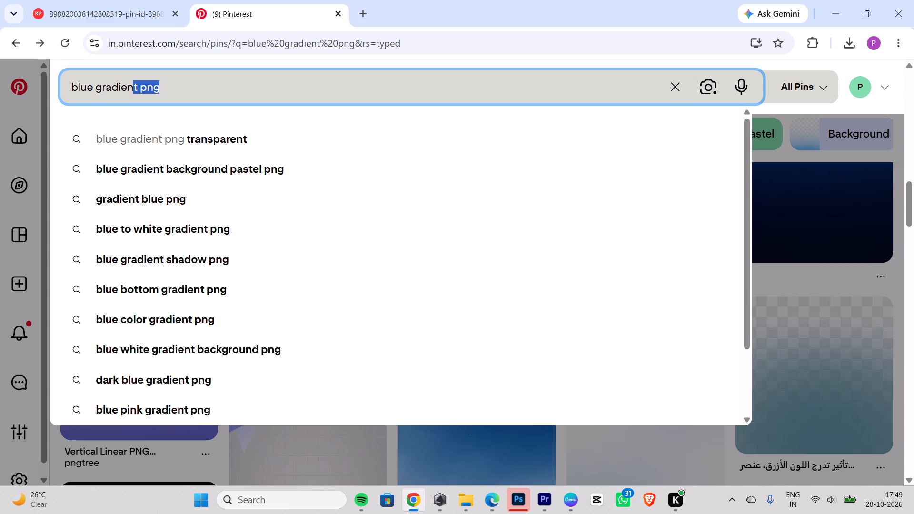
{"action": "left_click_drag", "start_coordinate": [135, 93], "coordinate": [138, 90]}
{"action": "key", "text": "BackSpace"}
{"action": "key", "text": "Return"}
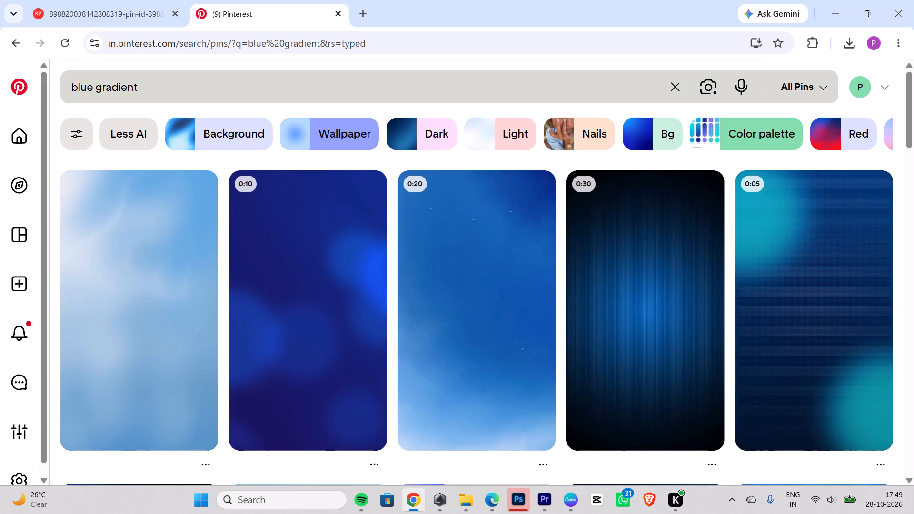
{"action": "scroll", "coordinate": [709, 327], "scroll_direction": "down", "scroll_amount": 3}
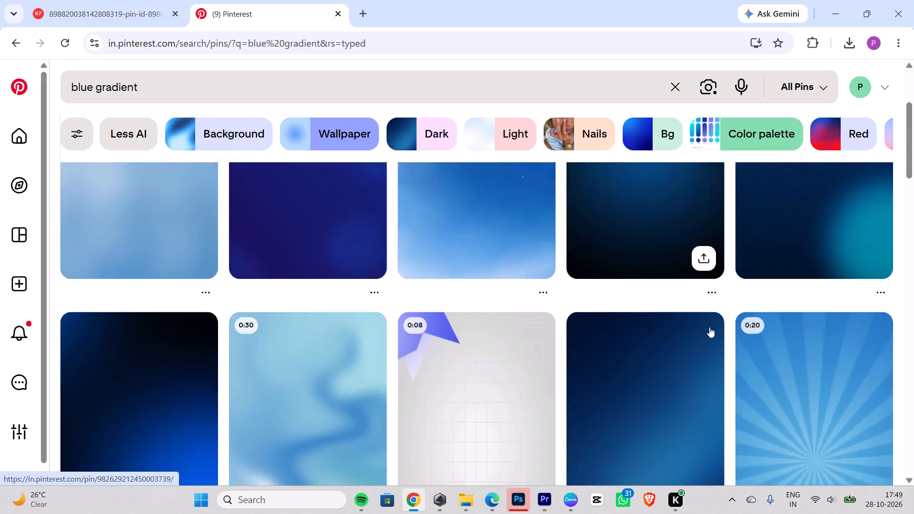
{"action": "scroll", "coordinate": [709, 327], "scroll_direction": "down", "scroll_amount": 1}
{"action": "left_click", "coordinate": [645, 132]}
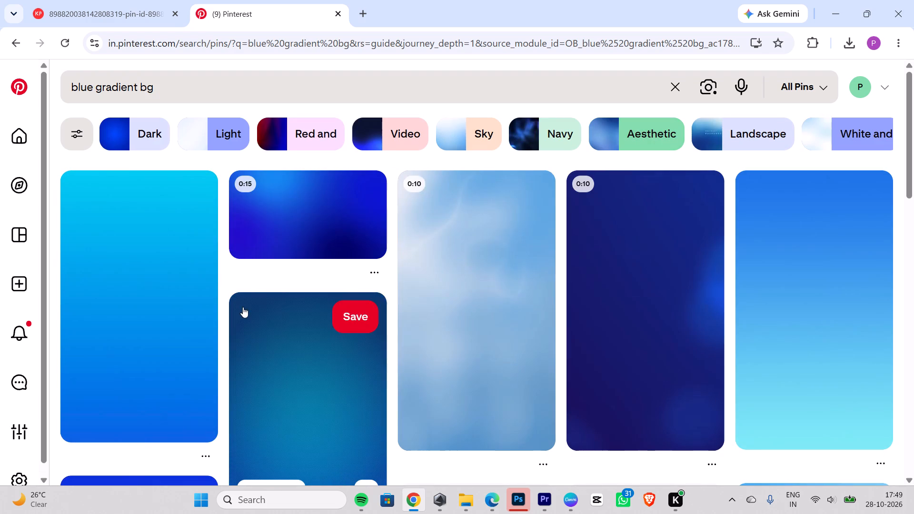
Examine the "blue gradient bg" results for a vertical gradient suitable as a background.
{"action": "scroll", "coordinate": [815, 299], "scroll_direction": "down", "scroll_amount": 4}
{"action": "scroll", "coordinate": [255, 284], "scroll_direction": "down", "scroll_amount": 3}
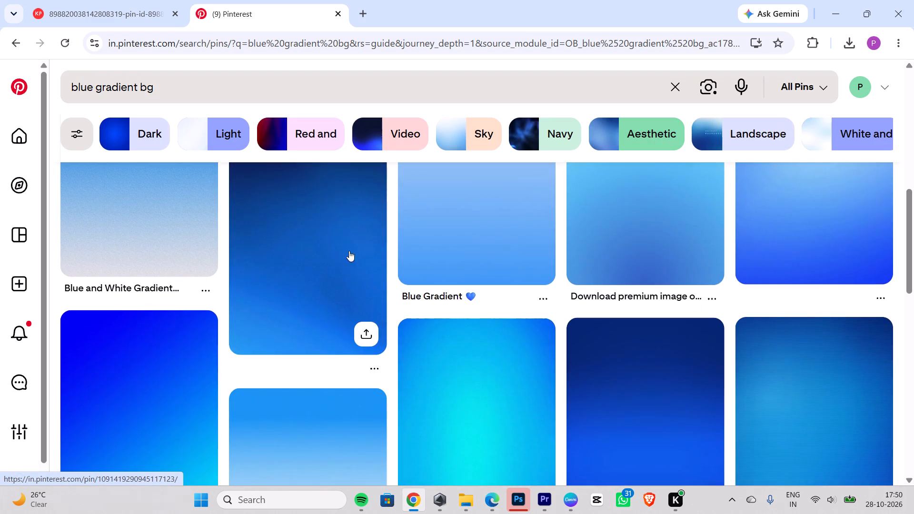
{"action": "scroll", "coordinate": [338, 304], "scroll_direction": "down", "scroll_amount": 3}
{"action": "scroll", "coordinate": [670, 292], "scroll_direction": "up", "scroll_amount": 5}
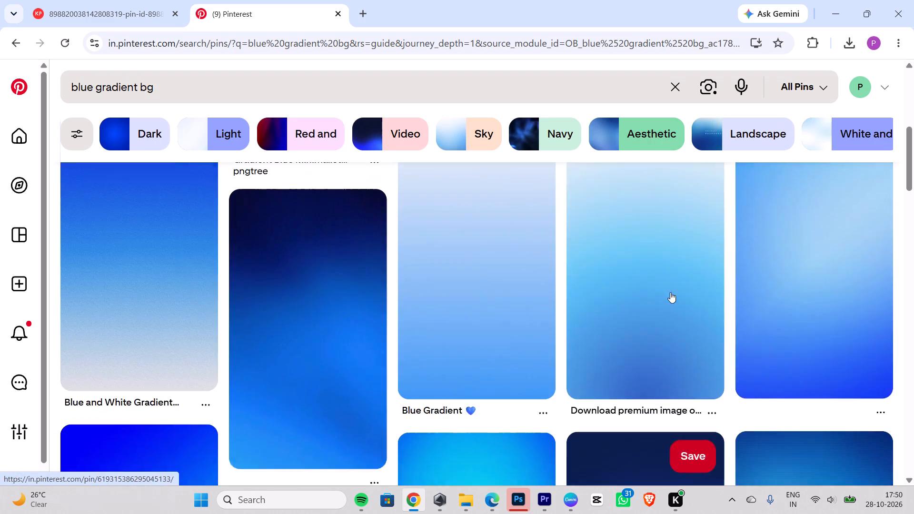
{"action": "scroll", "coordinate": [670, 292], "scroll_direction": "up", "scroll_amount": 6}
{"action": "scroll", "coordinate": [665, 314], "scroll_direction": "down", "scroll_amount": 6}
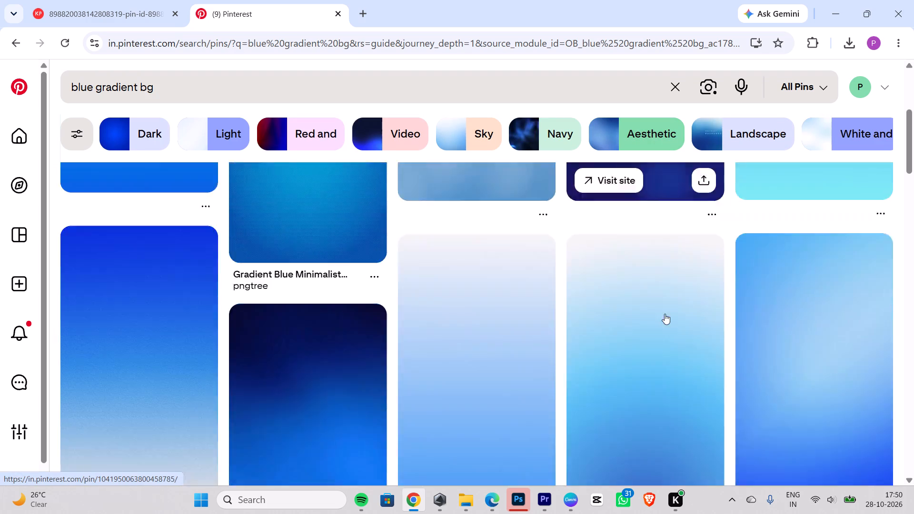
{"action": "scroll", "coordinate": [665, 314], "scroll_direction": "down", "scroll_amount": 4}
{"action": "scroll", "coordinate": [687, 275], "scroll_direction": "down", "scroll_amount": 4}
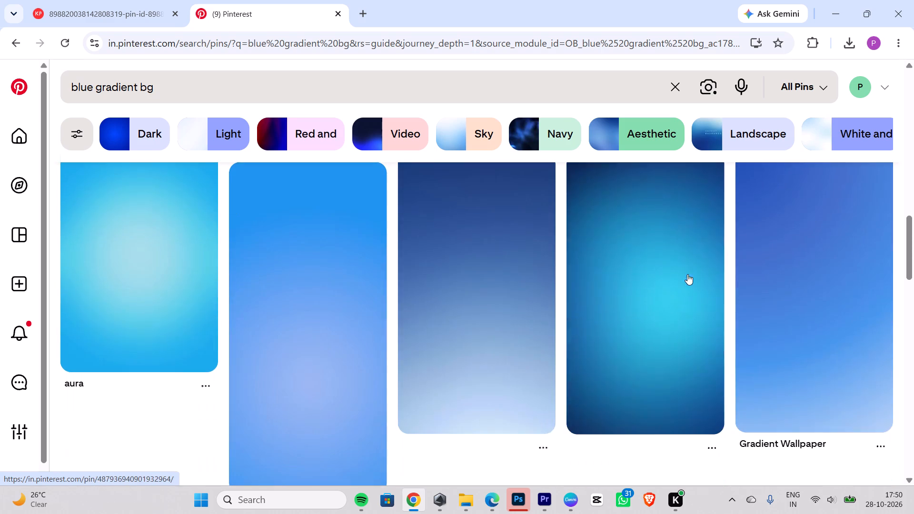
{"action": "scroll", "coordinate": [687, 295], "scroll_direction": "down", "scroll_amount": 6}
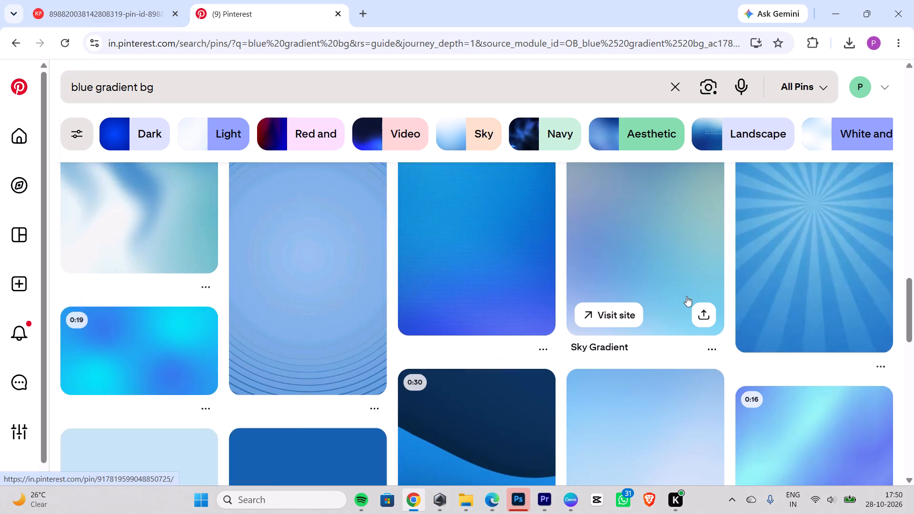
{"action": "scroll", "coordinate": [686, 296], "scroll_direction": "down", "scroll_amount": 7}
{"action": "scroll", "coordinate": [613, 316], "scroll_direction": "up", "scroll_amount": 3}
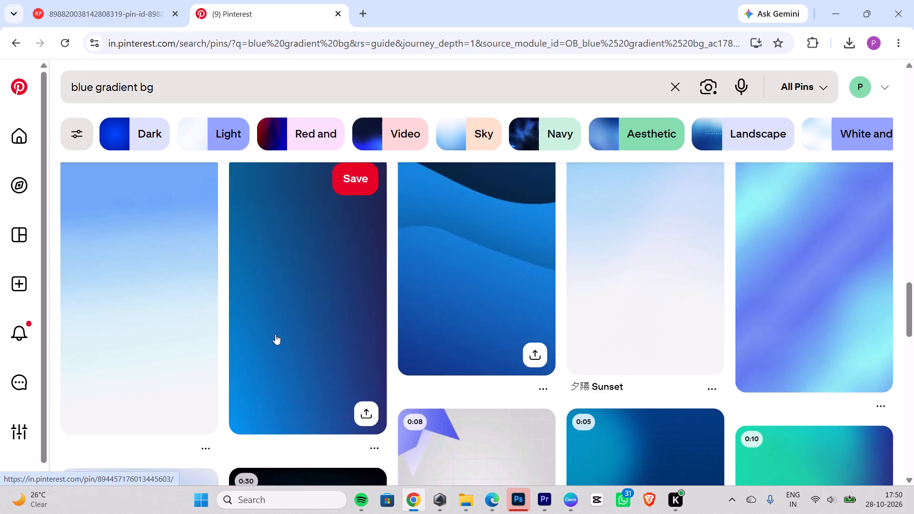
Open a blue gradient pin, pick a related dark-to-bright blue vertical gradient, and save its image to the Downloads folder as a JPG.
{"action": "left_click", "coordinate": [283, 329]}
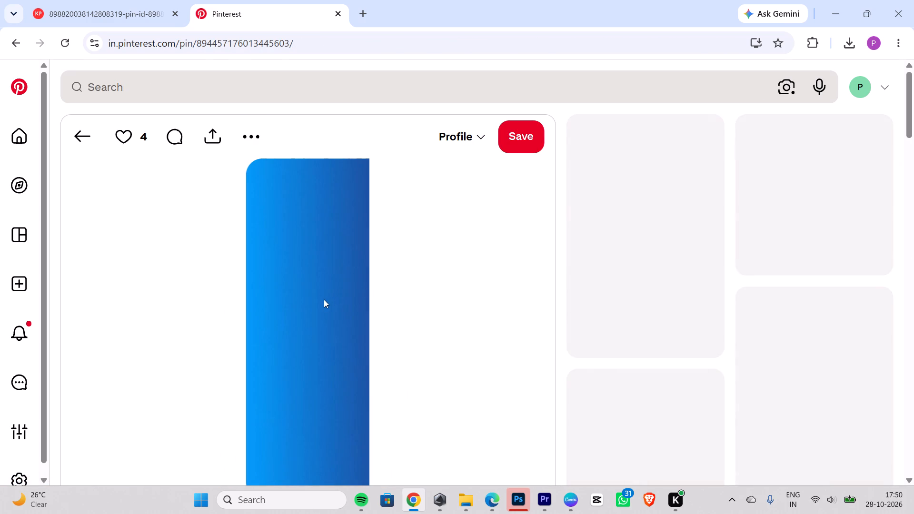
{"action": "left_click", "coordinate": [699, 235]}
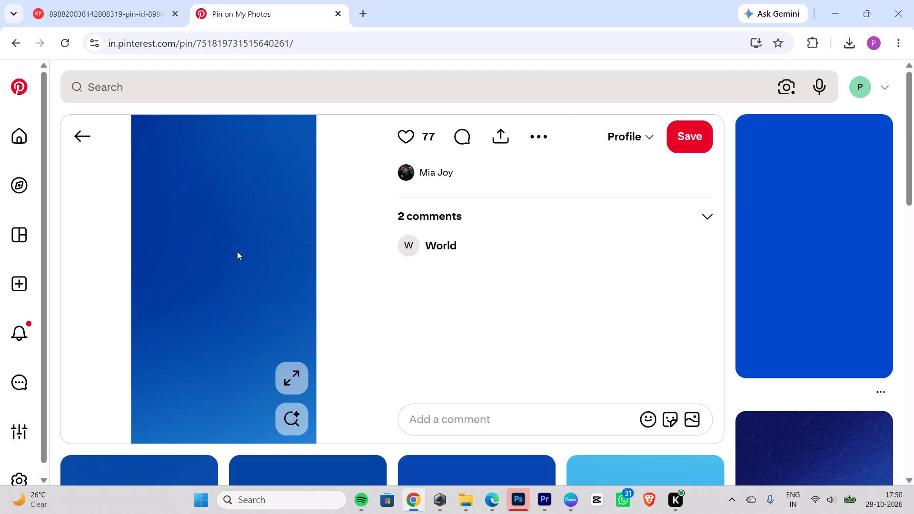
{"action": "right_click", "coordinate": [241, 243]}
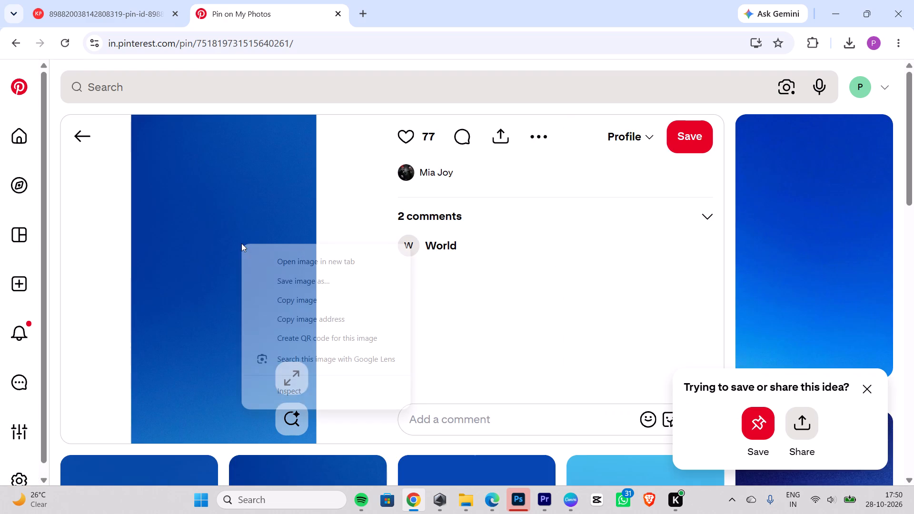
{"action": "left_click", "coordinate": [298, 286]}
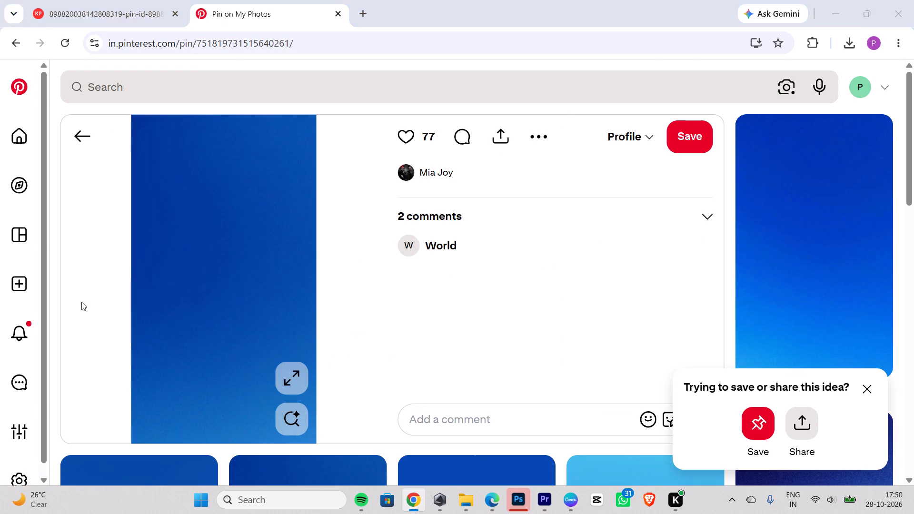
{"action": "left_click", "coordinate": [50, 314]}
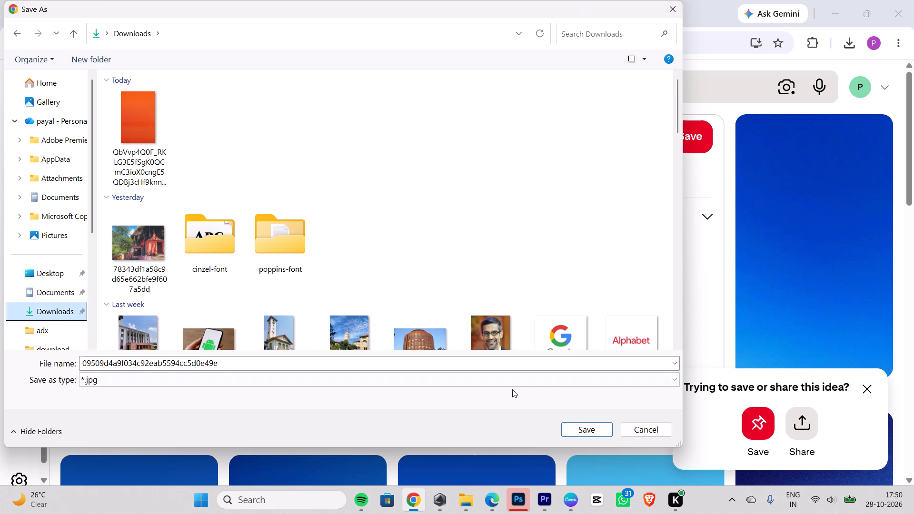
{"action": "left_click", "coordinate": [576, 431]}
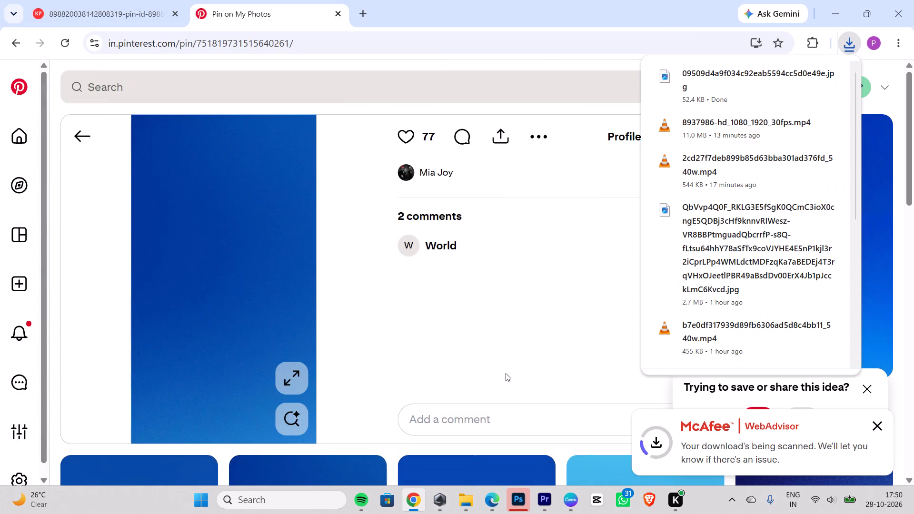
Switch to Premiere Pro and import the newly downloaded blue gradient image from the Downloads folder.
{"action": "left_click", "coordinate": [538, 496]}
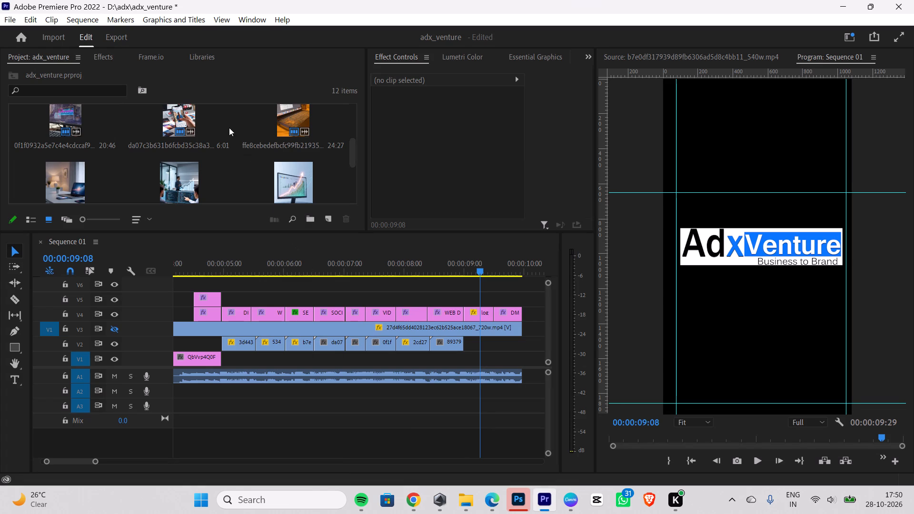
{"action": "key", "text": "ctrl+i"}
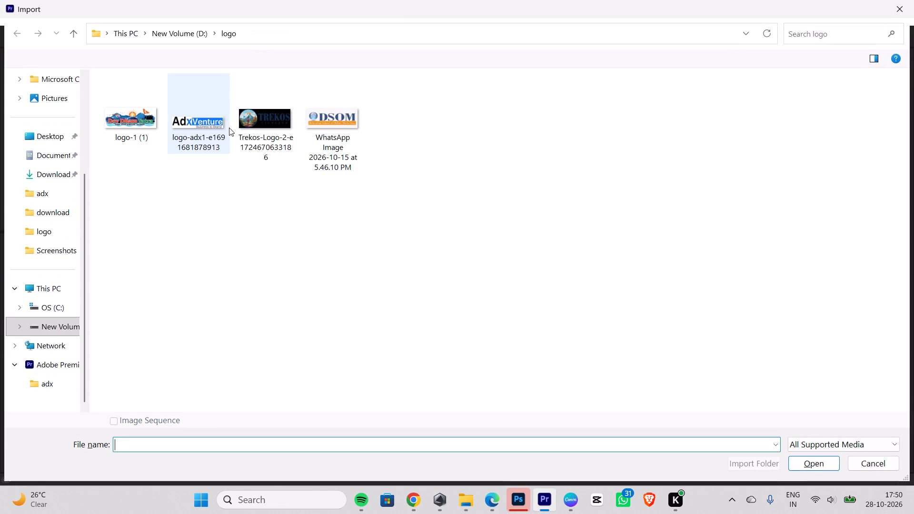
{"action": "left_click", "coordinate": [50, 171]}
{"action": "left_click", "coordinate": [158, 120]}
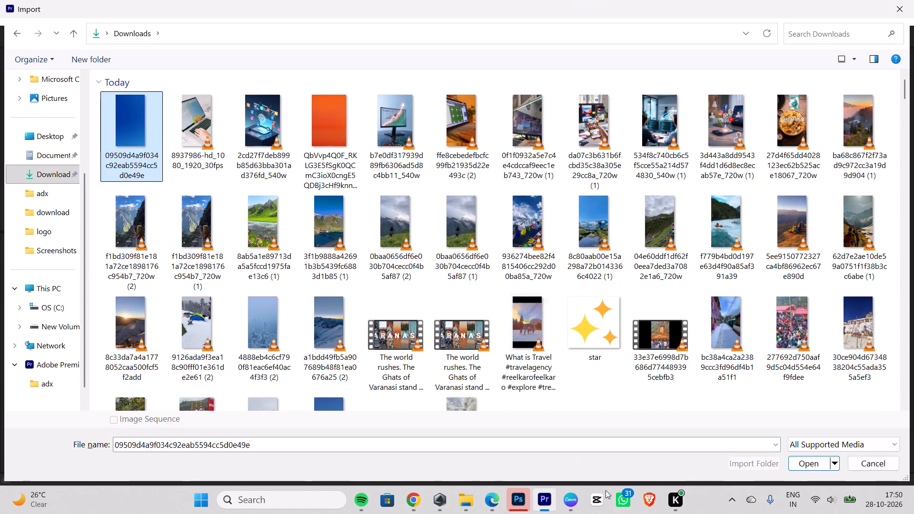
{"action": "left_click", "coordinate": [801, 461]}
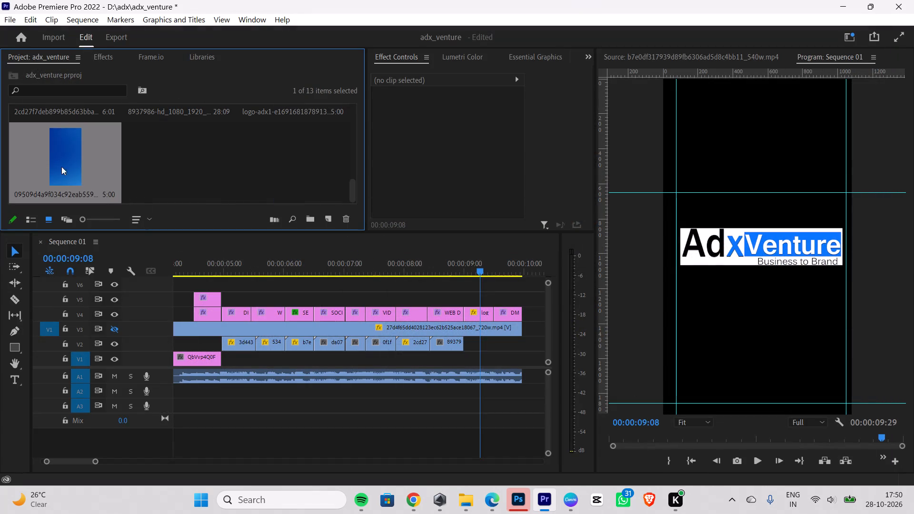
Place the blue gradient on V2 beneath the logo and DM US TODAY clips, scale it to frame size, and preview the ending.
{"action": "left_click_drag", "start_coordinate": [59, 156], "coordinate": [468, 346]}
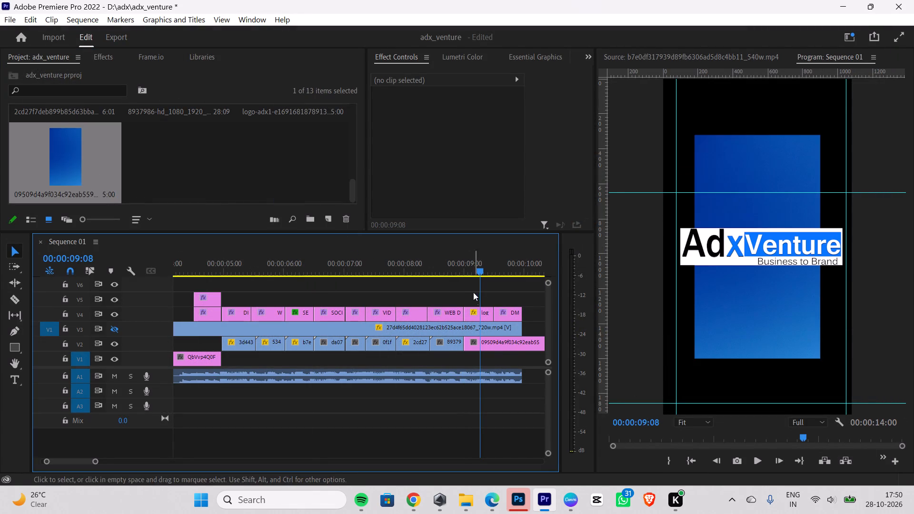
{"action": "left_click_drag", "start_coordinate": [482, 271], "coordinate": [391, 289]}
{"action": "right_click", "coordinate": [494, 346]}
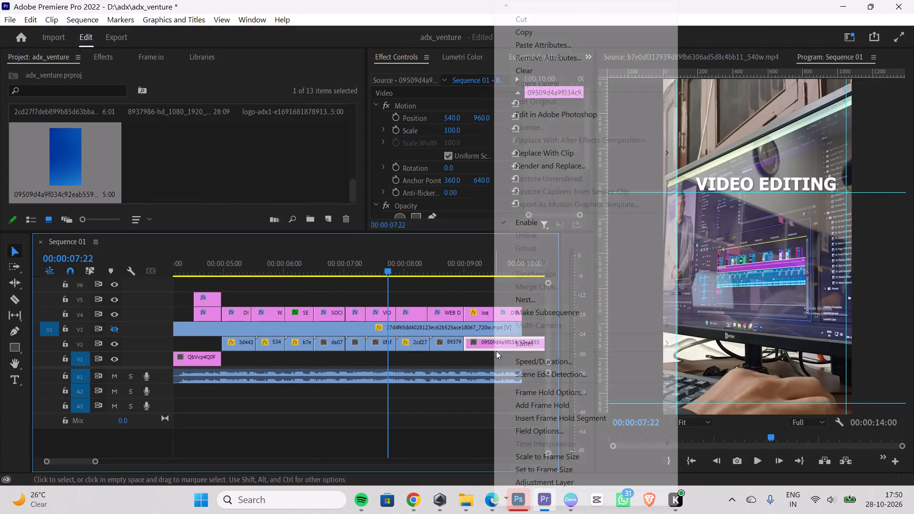
{"action": "left_click", "coordinate": [534, 458]}
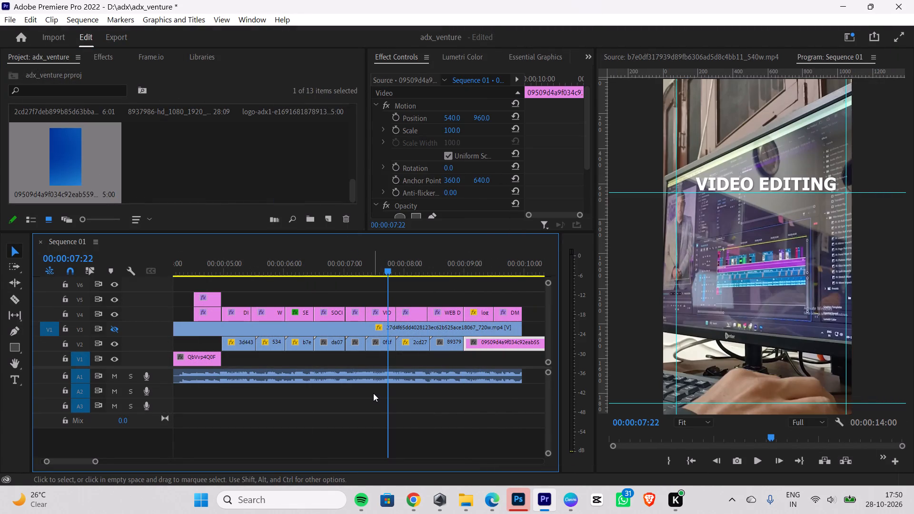
{"action": "key", "text": "space"}
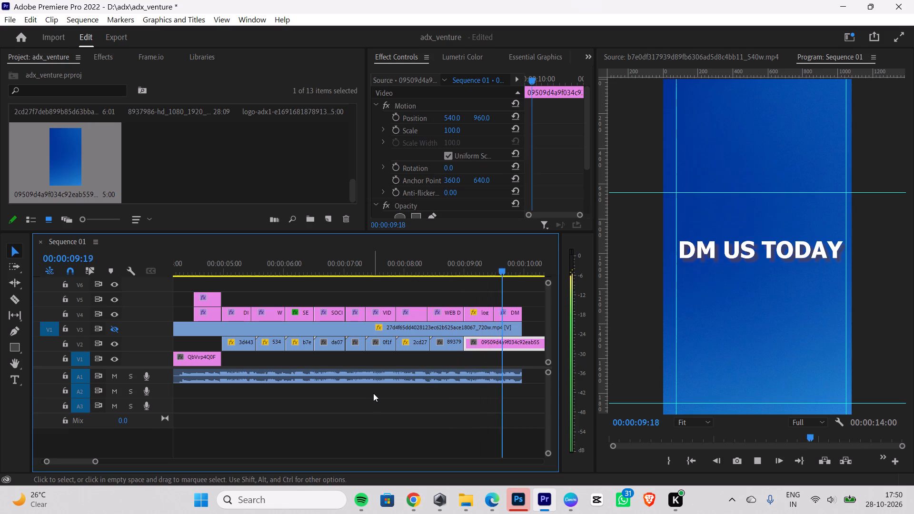
{"action": "key", "text": "space"}
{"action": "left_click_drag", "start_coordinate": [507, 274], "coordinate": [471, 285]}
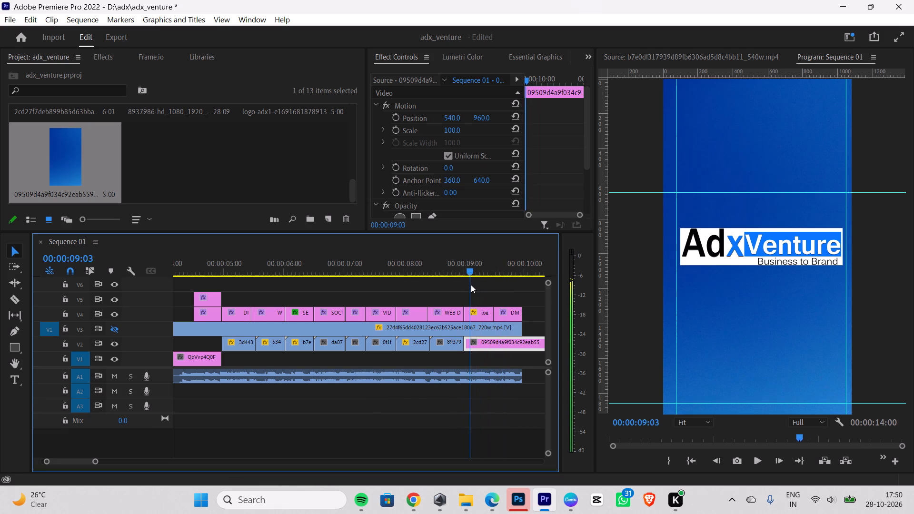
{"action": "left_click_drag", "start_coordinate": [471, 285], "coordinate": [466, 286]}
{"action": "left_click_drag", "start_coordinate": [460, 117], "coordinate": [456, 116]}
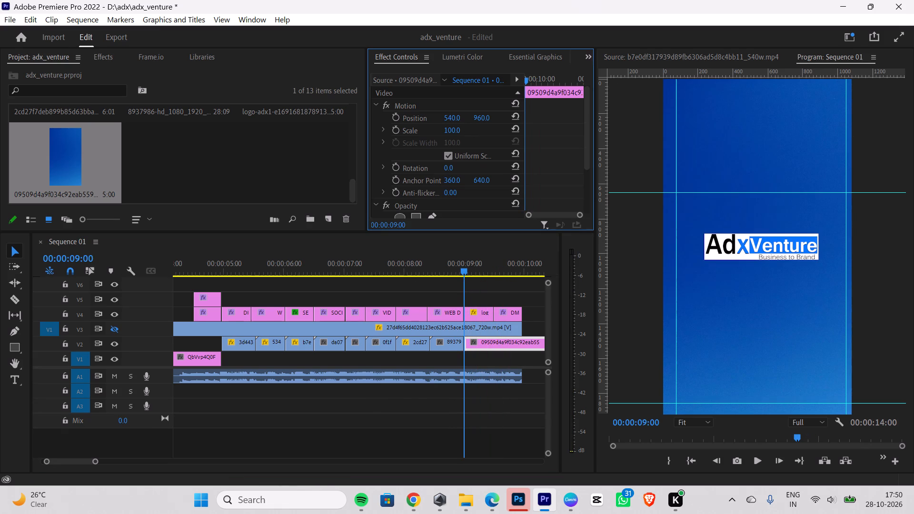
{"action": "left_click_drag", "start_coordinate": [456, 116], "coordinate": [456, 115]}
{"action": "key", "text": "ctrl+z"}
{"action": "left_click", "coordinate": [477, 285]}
At 00:00:09:01, set the AdxVenture logo clip's horizontal position to 557, and play back the ending.
{"action": "left_click_drag", "start_coordinate": [466, 270], "coordinate": [463, 270]}
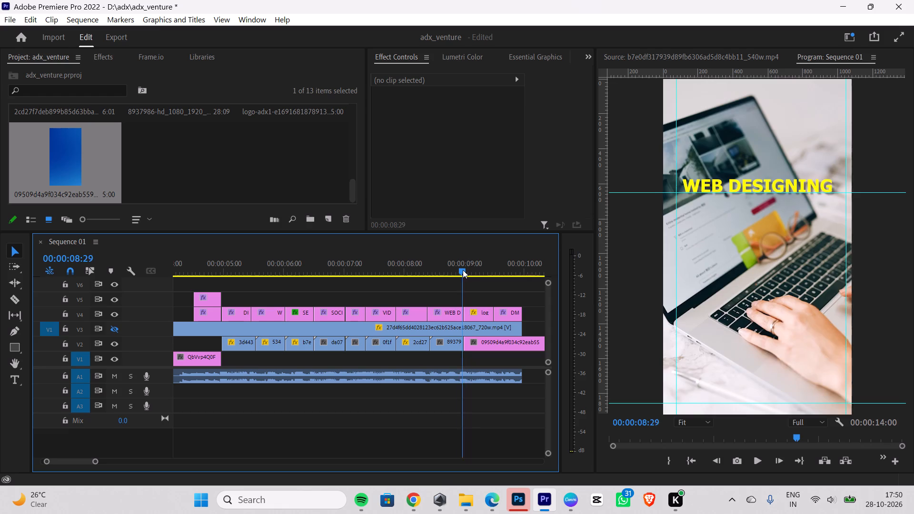
{"action": "left_click_drag", "start_coordinate": [463, 270], "coordinate": [458, 271]}
{"action": "key", "text": "Right"}
{"action": "key", "text": "Right"}
{"action": "key", "text": "Right"}
{"action": "key", "text": "Right"}
{"action": "key", "text": "Right"}
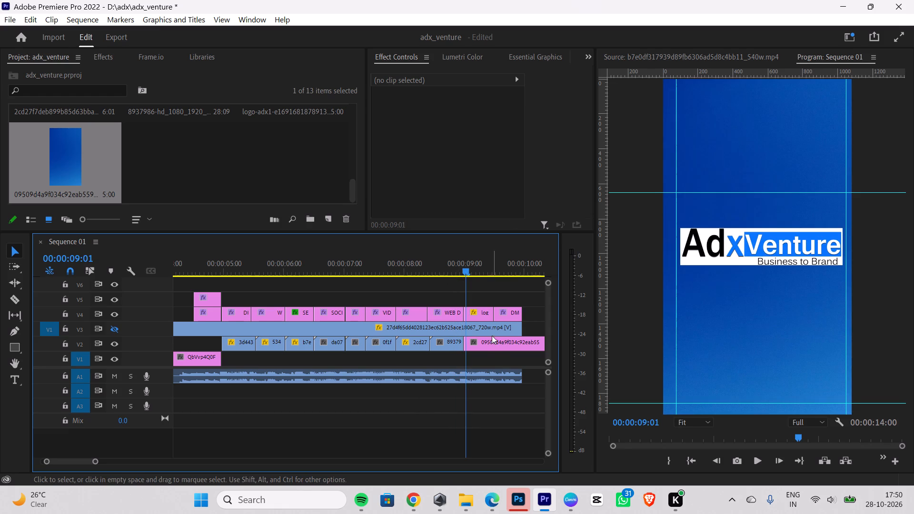
{"action": "left_click", "coordinate": [477, 313]}
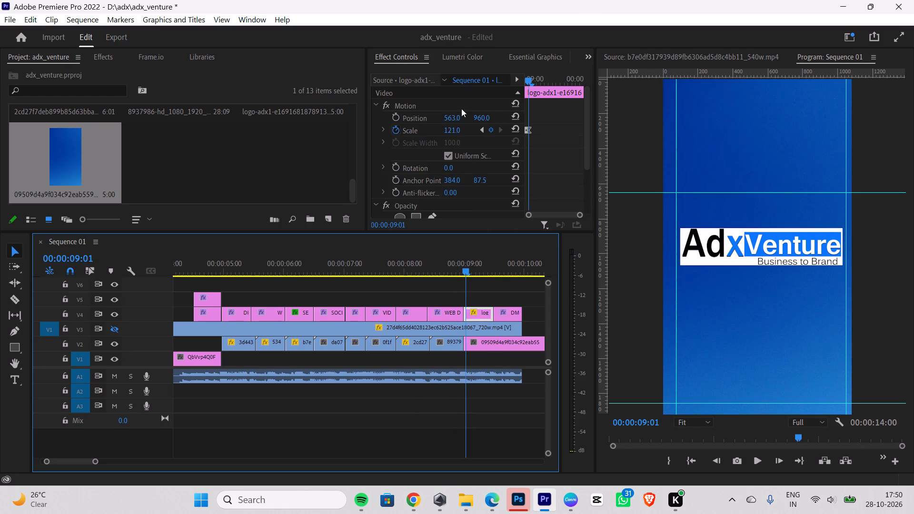
{"action": "left_click", "coordinate": [457, 114]}
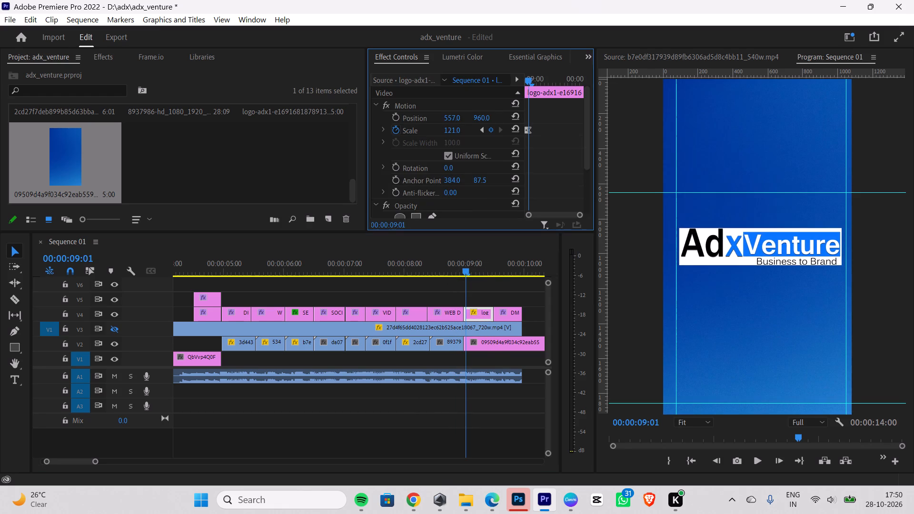
{"action": "left_click_drag", "start_coordinate": [465, 268], "coordinate": [423, 289]}
{"action": "key", "text": "space"}
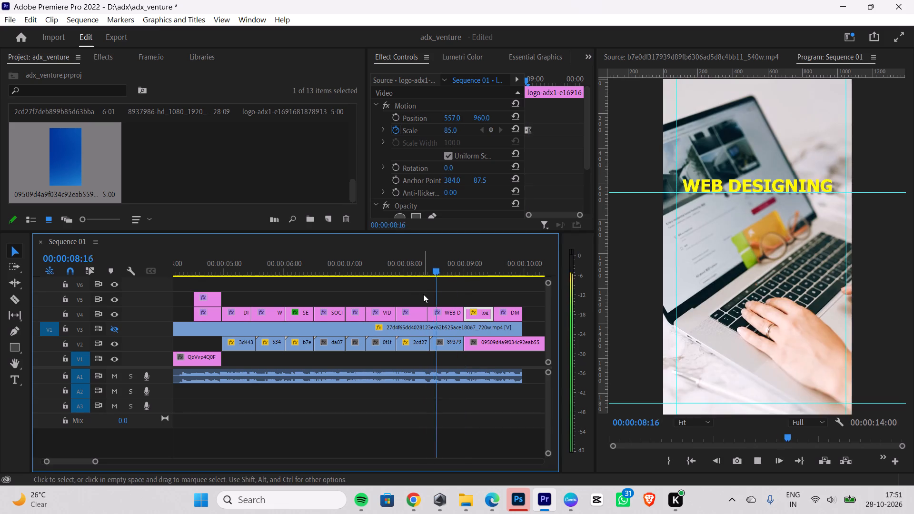
{"action": "key", "text": "space"}
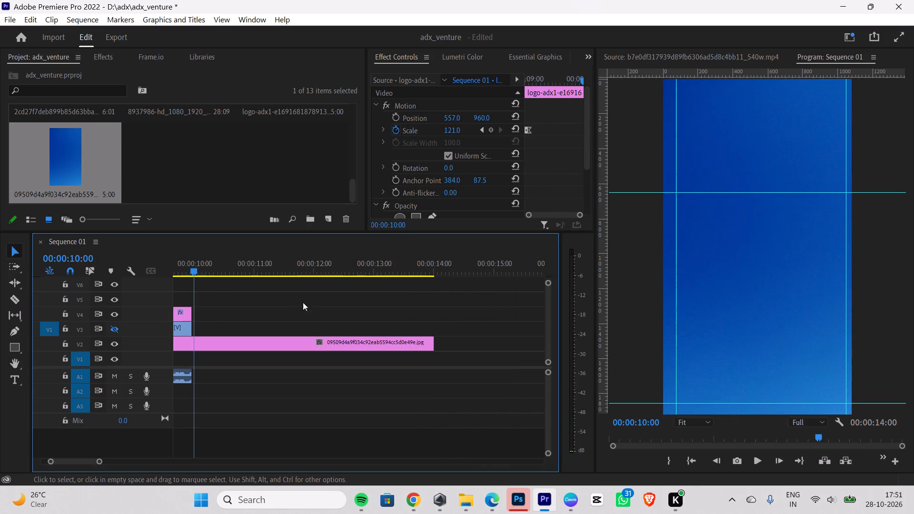
Cut the blue gradient clip on V2 at 00:00:09:29 and delete the excess after the cut.
{"action": "left_click", "coordinate": [196, 271]}
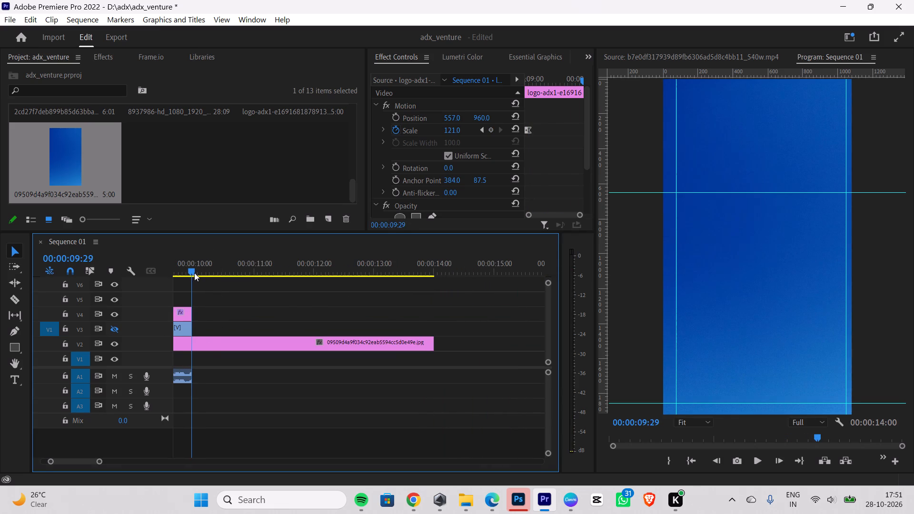
{"action": "left_click", "coordinate": [20, 302]}
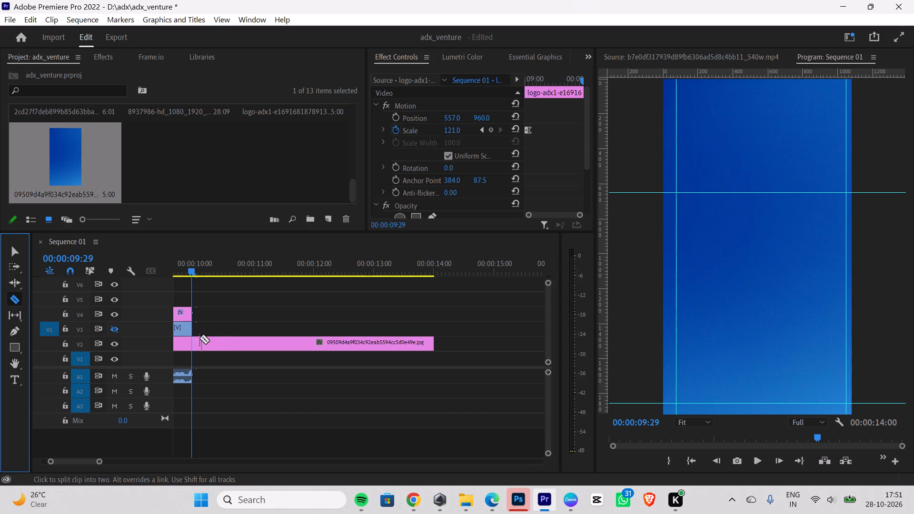
{"action": "left_click", "coordinate": [195, 343]}
{"action": "left_click", "coordinate": [24, 254]}
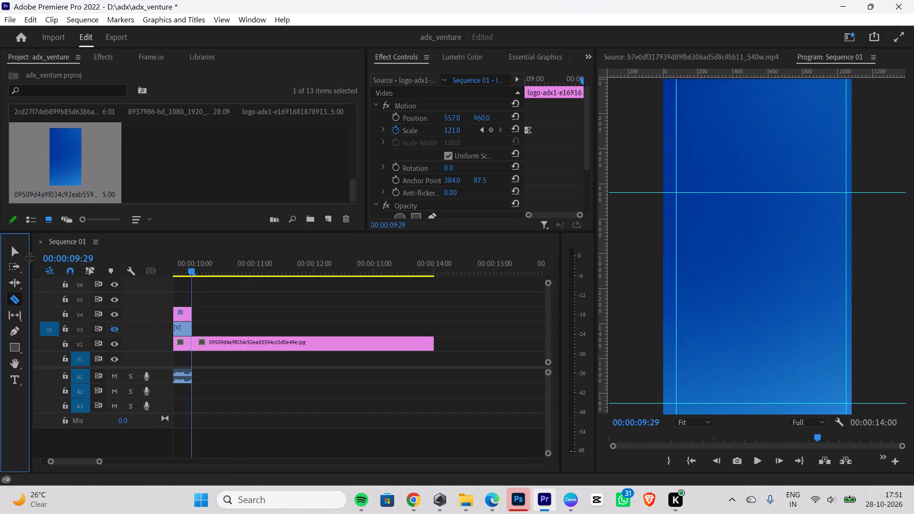
{"action": "left_click", "coordinate": [9, 246]}
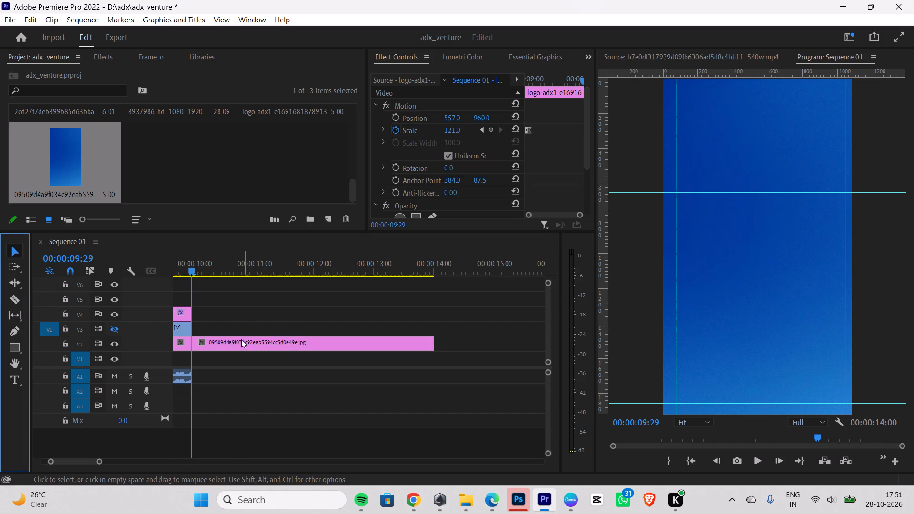
{"action": "left_click", "coordinate": [241, 340]}
{"action": "key", "text": "BackSpace"}
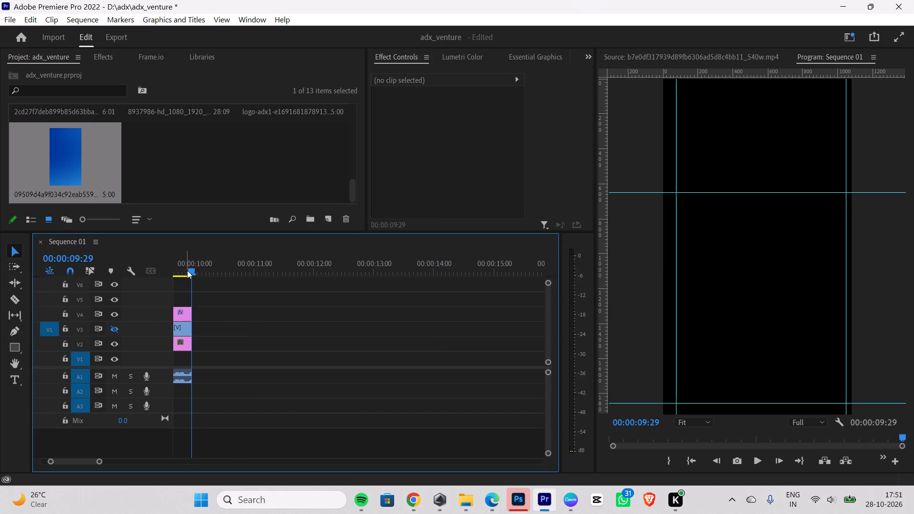
Play back the reel through to its end to review the full edit.
{"action": "left_click_drag", "start_coordinate": [187, 270], "coordinate": [104, 298]}
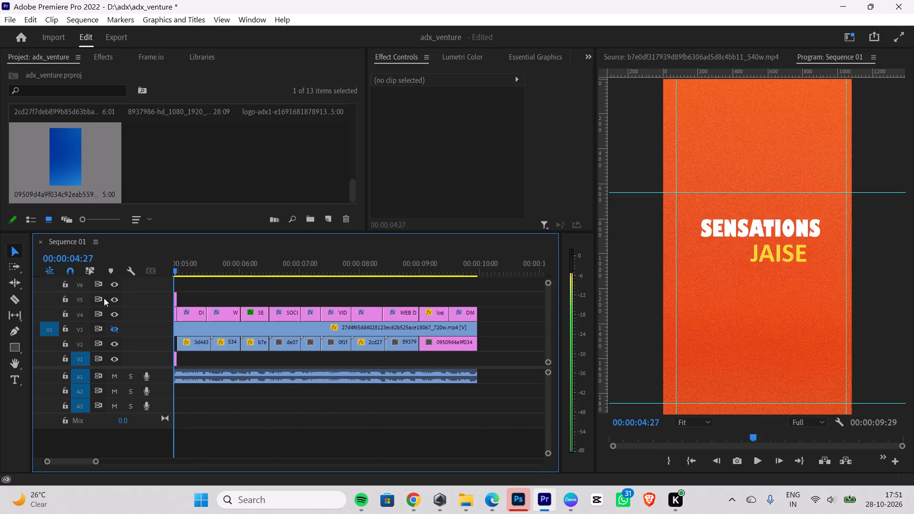
{"action": "left_click_drag", "start_coordinate": [104, 298], "coordinate": [196, 307]}
{"action": "key", "text": "space"}
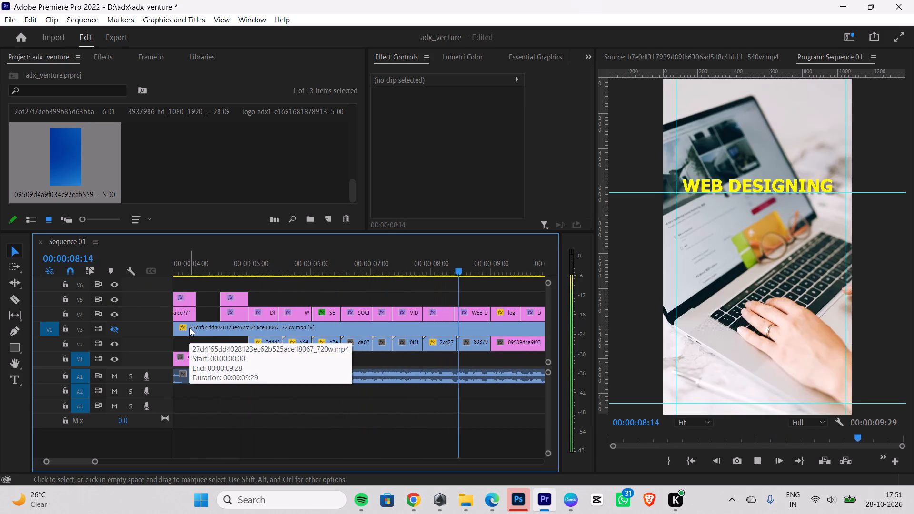
{"action": "key", "text": "space"}
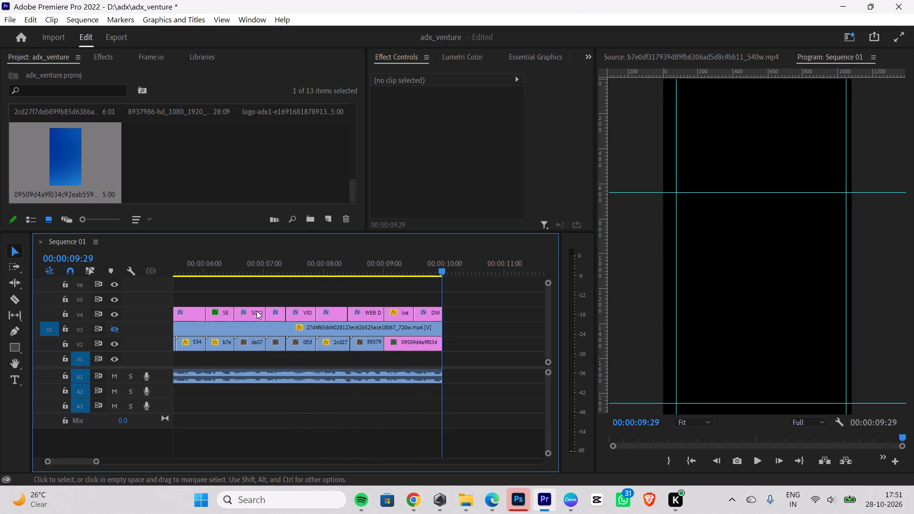
Save the adx_venture project.
{"action": "key", "text": "ctrl+s"}
{"action": "key", "text": "ctrl+s"}
{"action": "key", "text": "ctrl+s"}
{"action": "key", "text": "ctrl+s"}
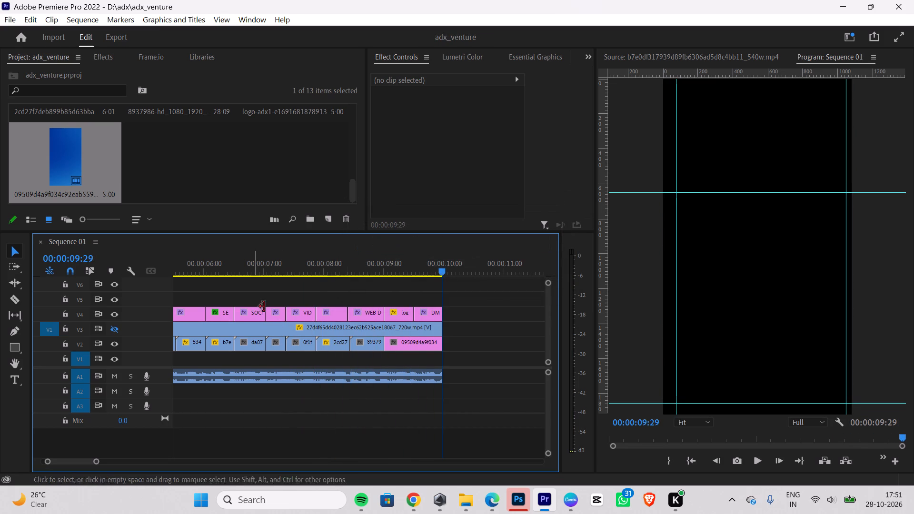
Export the sequence as an H.264 video named "adx_venture reel" to D:\adx with the Match Source - Adaptive High Bitrate preset.
{"action": "left_click", "coordinate": [124, 34]}
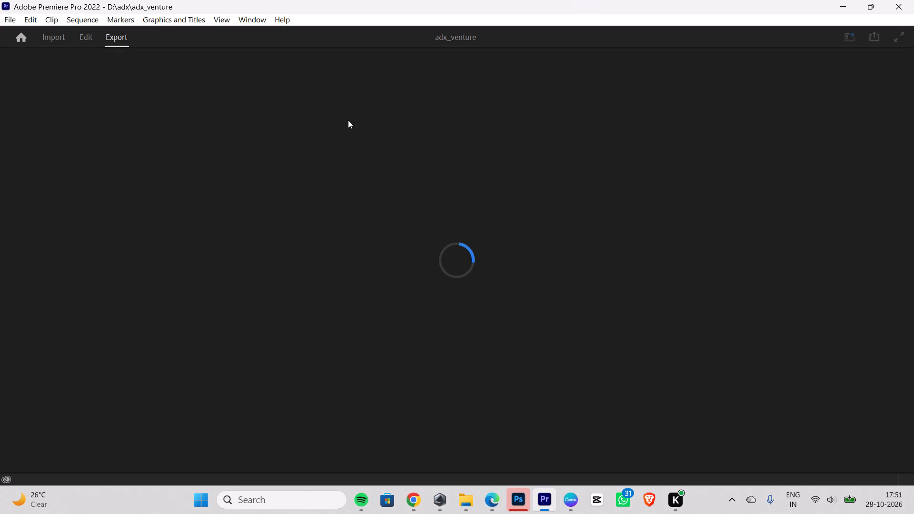
{"action": "left_click_drag", "start_coordinate": [375, 90], "coordinate": [278, 90]}
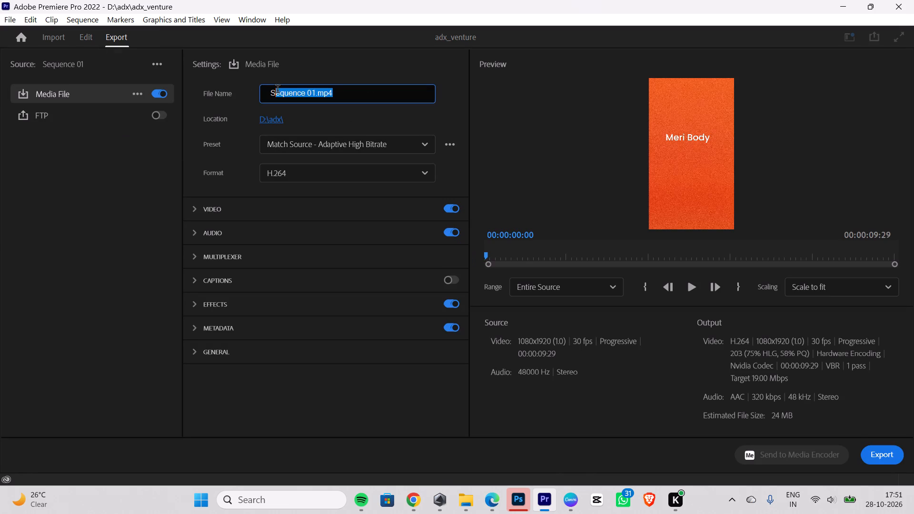
{"action": "left_click_drag", "start_coordinate": [278, 90], "coordinate": [243, 95]}
{"action": "key", "text": "BackSpace"}
{"action": "type", "text": "ad"}
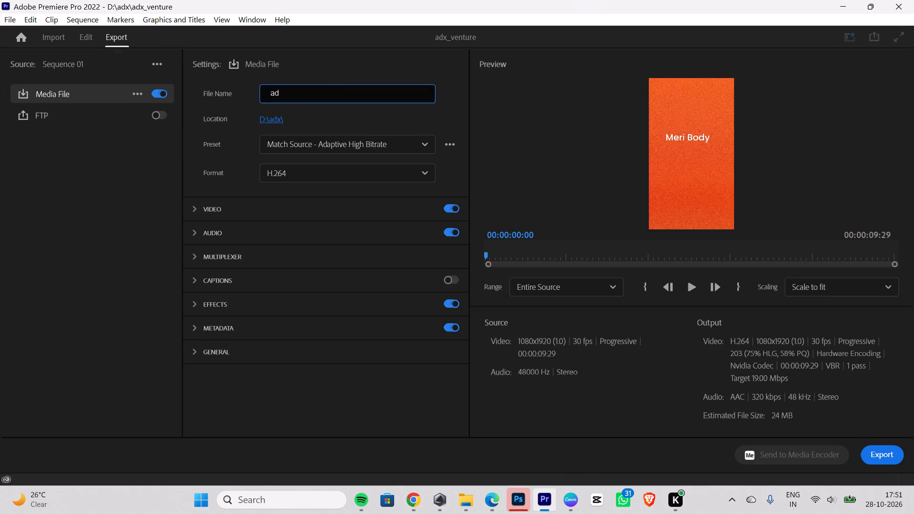
{"action": "key", "text": "x"}
{"action": "type", "text": "_venture reel"}
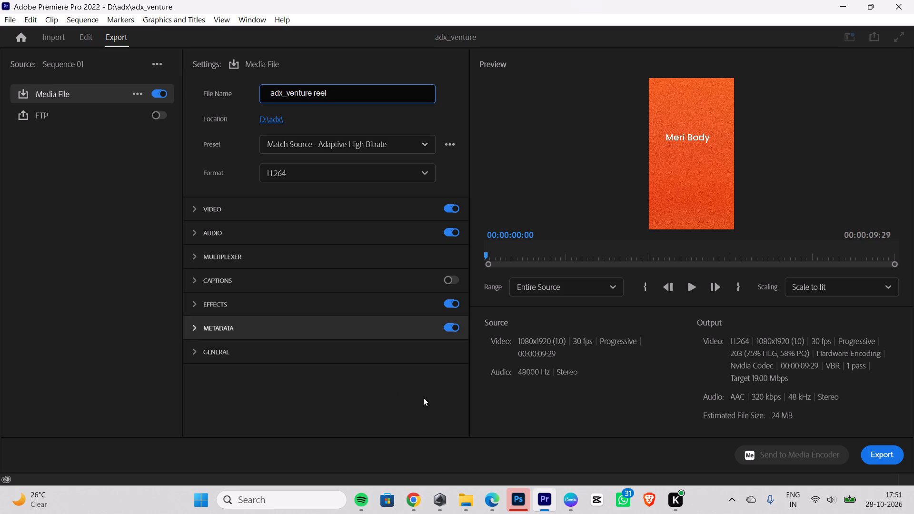
{"action": "left_click", "coordinate": [882, 447]}
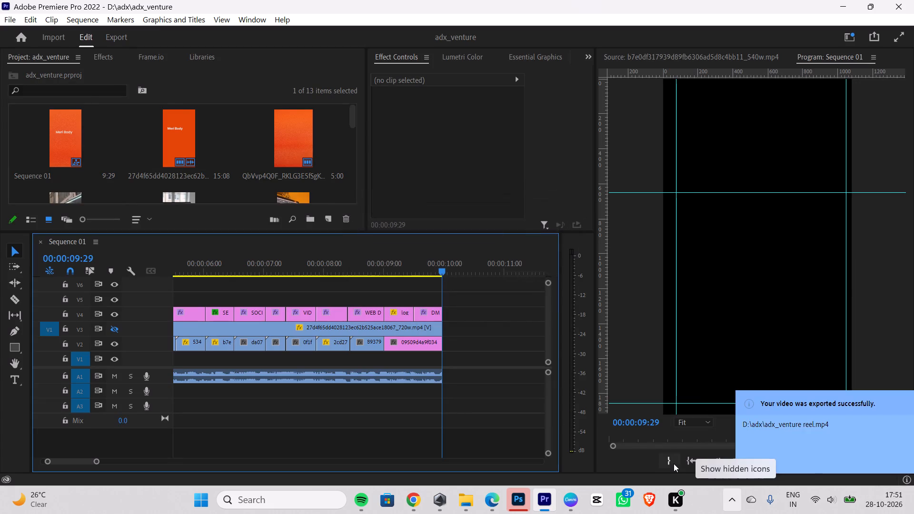
{"action": "left_click_drag", "start_coordinate": [881, 470], "coordinate": [777, 513]}
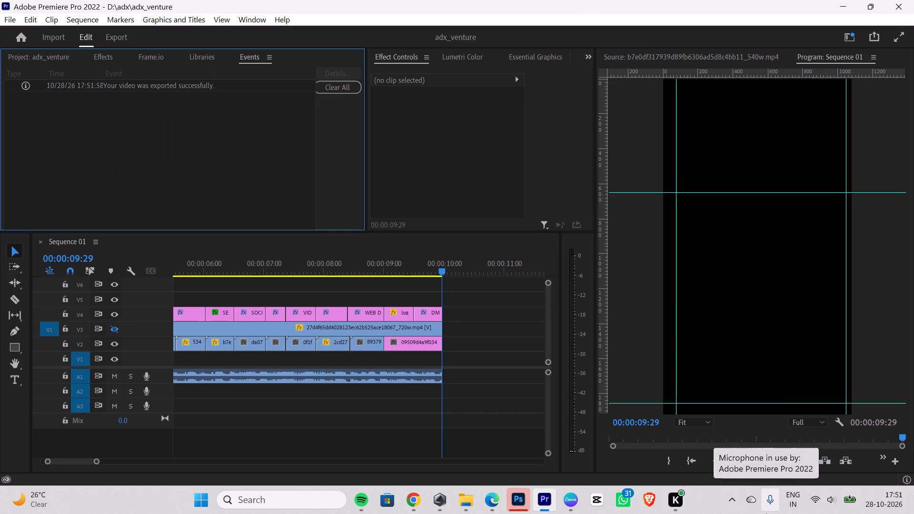
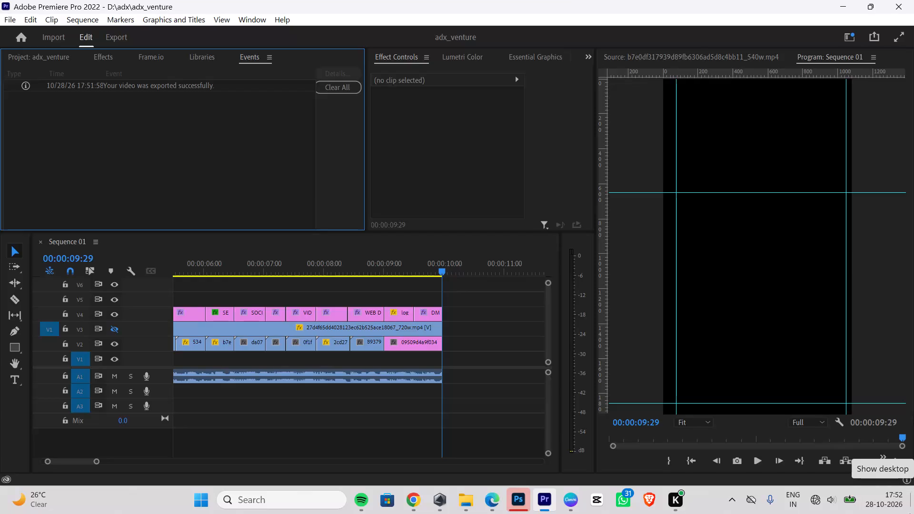
Switch the computer's Wi-Fi connection from Adxjiofibre to the jioairfibre network.
{"action": "left_click", "coordinate": [807, 497]}
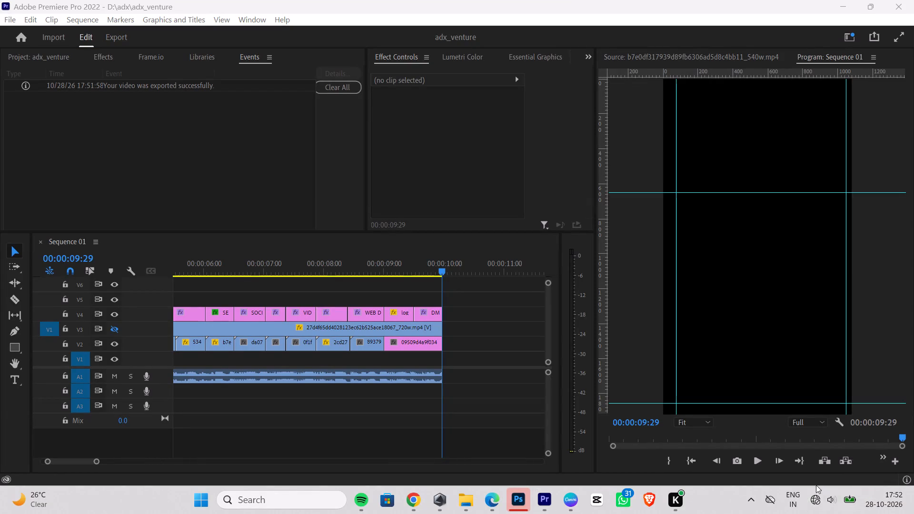
{"action": "left_click", "coordinate": [814, 496]}
{"action": "left_click_drag", "start_coordinate": [753, 395], "coordinate": [761, 395]}
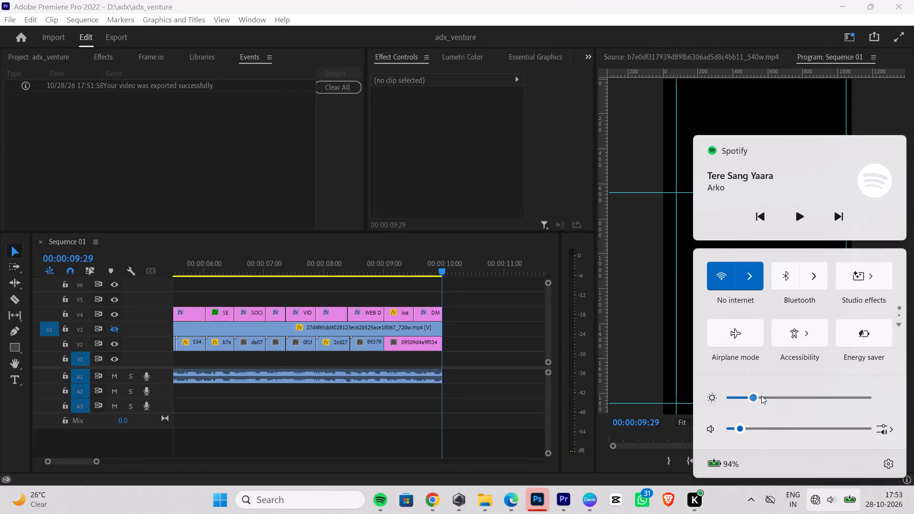
{"action": "left_click_drag", "start_coordinate": [761, 395], "coordinate": [776, 394]}
{"action": "left_click", "coordinate": [742, 266]}
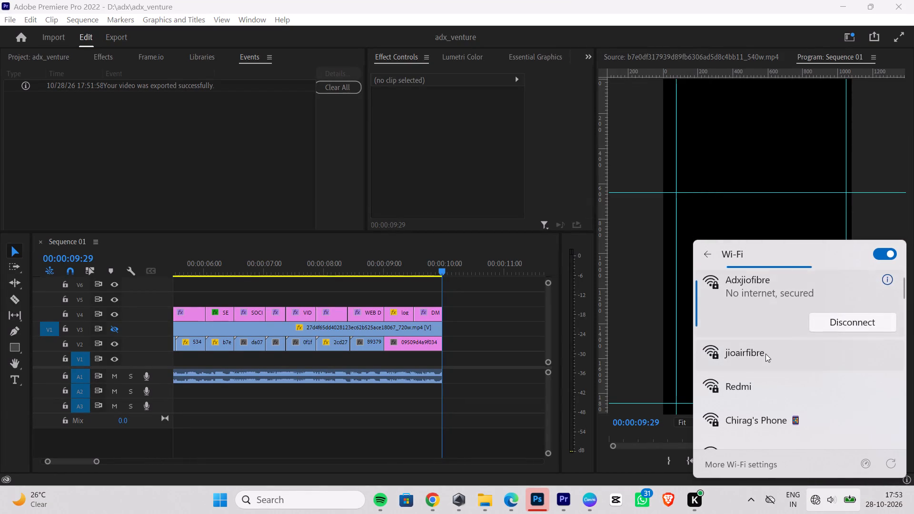
{"action": "left_click", "coordinate": [765, 354]}
{"action": "left_click", "coordinate": [830, 370]}
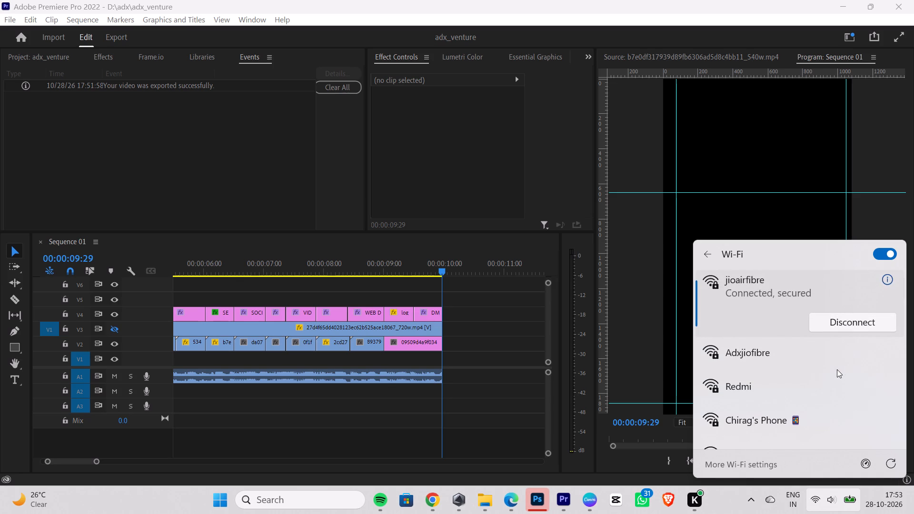
{"action": "left_click", "coordinate": [829, 497]}
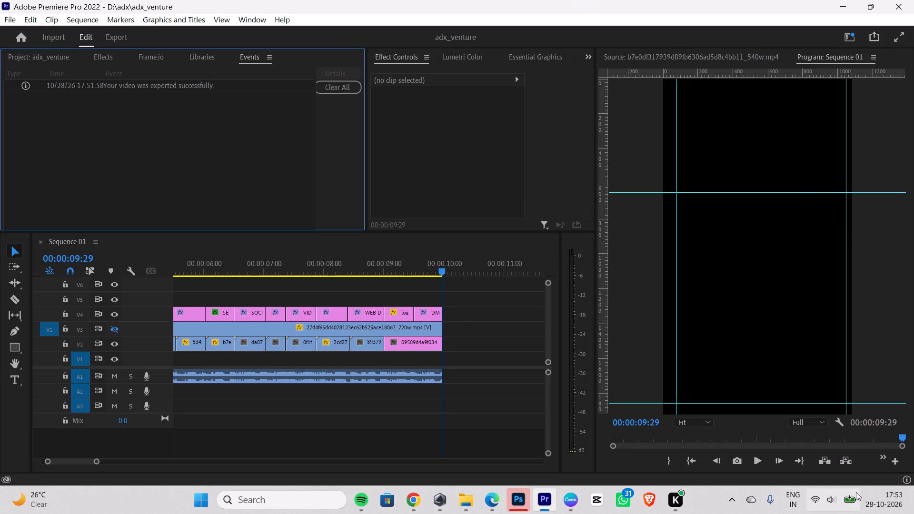
Lower the screen brightness to 0.
{"action": "left_click", "coordinate": [846, 492]}
{"action": "left_click_drag", "start_coordinate": [765, 397], "coordinate": [680, 397]}
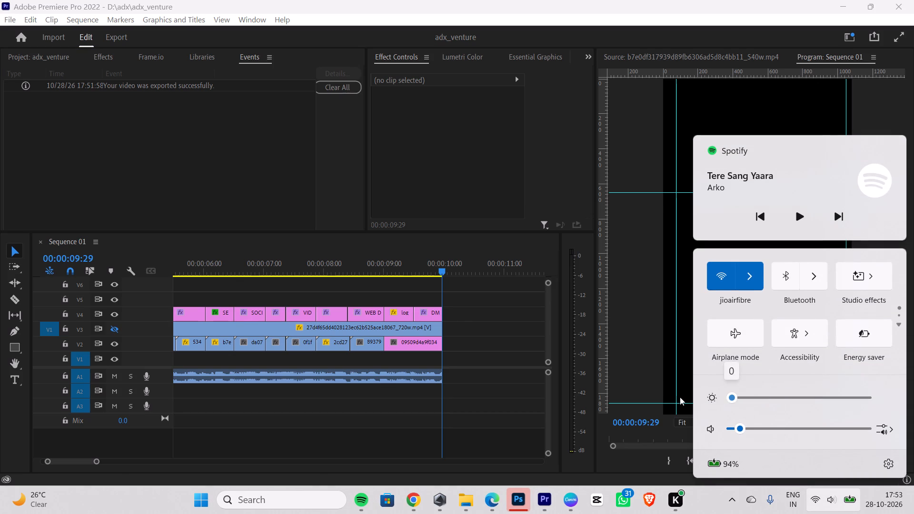
{"action": "left_click_drag", "start_coordinate": [680, 397], "coordinate": [679, 396]}
Switch to Chrome and open the Instagram direct messages inbox in a new tab.
{"action": "left_click", "coordinate": [406, 505]}
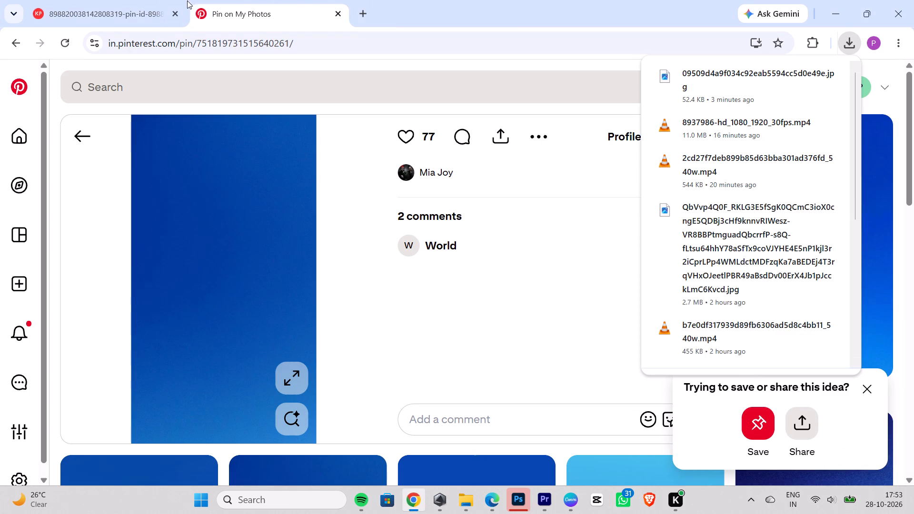
{"action": "left_click", "coordinate": [361, 14]}
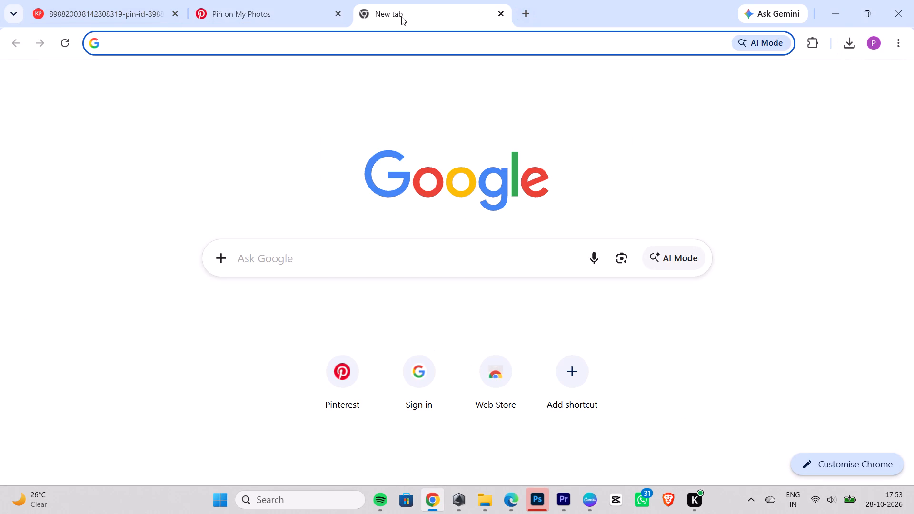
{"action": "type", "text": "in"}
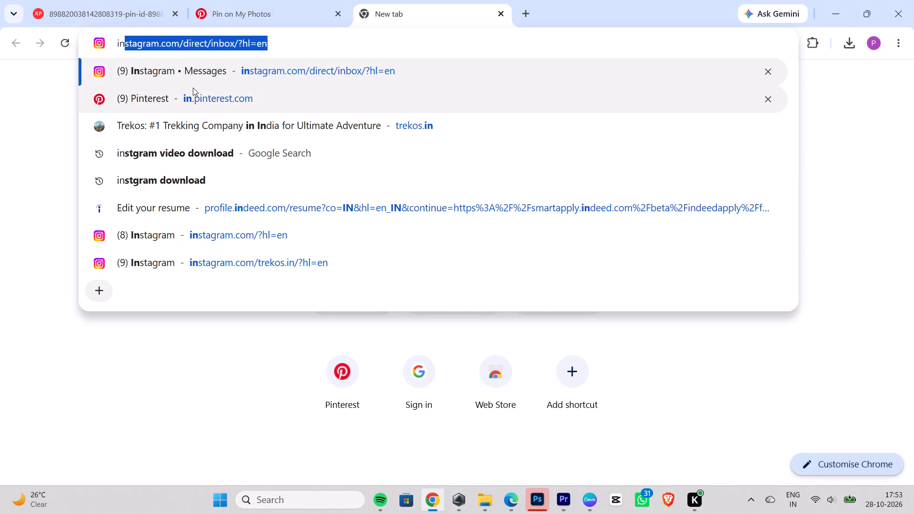
{"action": "left_click", "coordinate": [212, 68]}
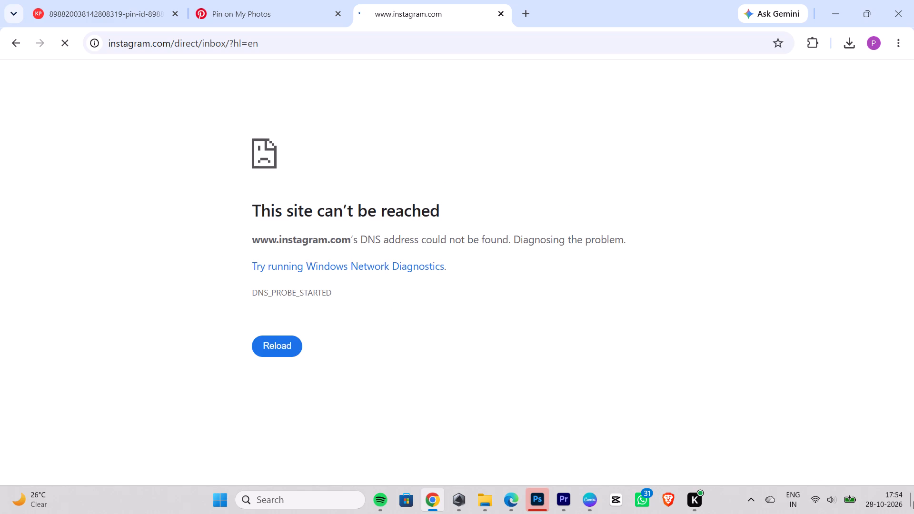
Turn the computer's Wi-Fi off and back on, and reload the Instagram inbox page.
{"action": "left_click", "coordinate": [815, 506]}
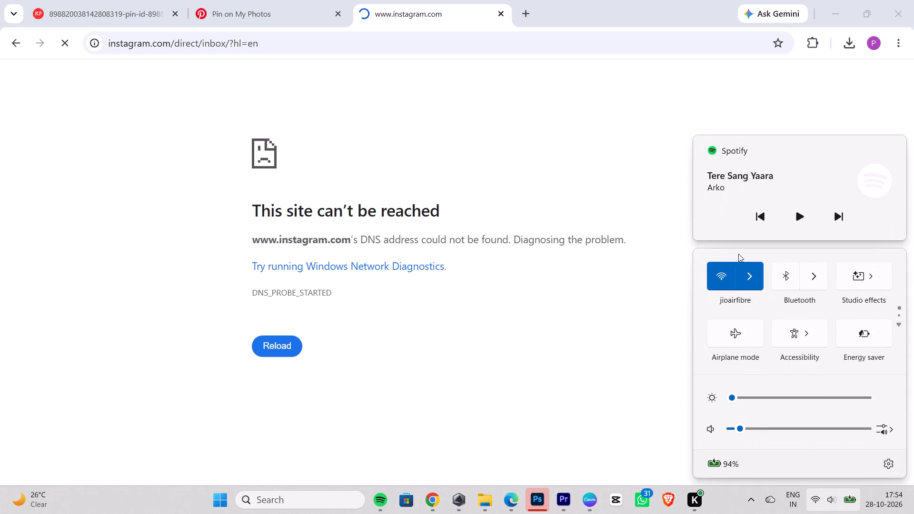
{"action": "left_click", "coordinate": [744, 274]}
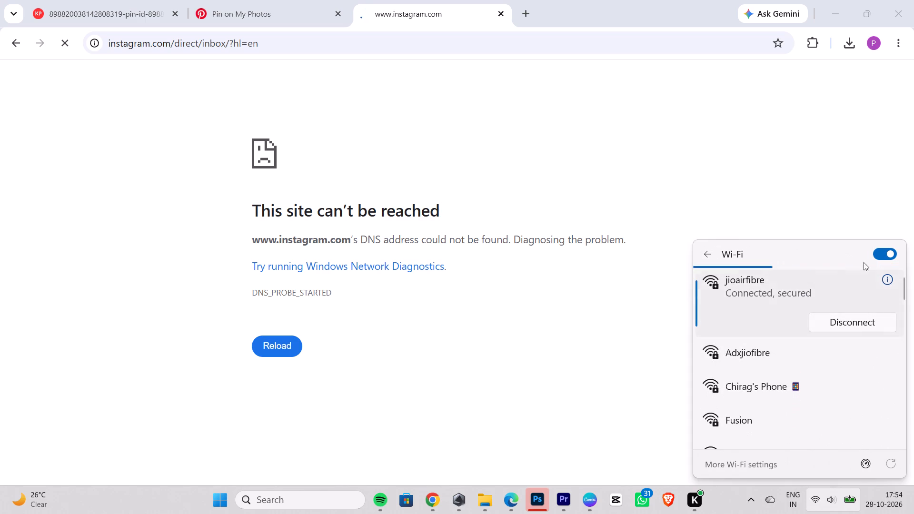
{"action": "left_click", "coordinate": [882, 252]}
{"action": "left_click", "coordinate": [881, 252]}
{"action": "left_click", "coordinate": [881, 252]}
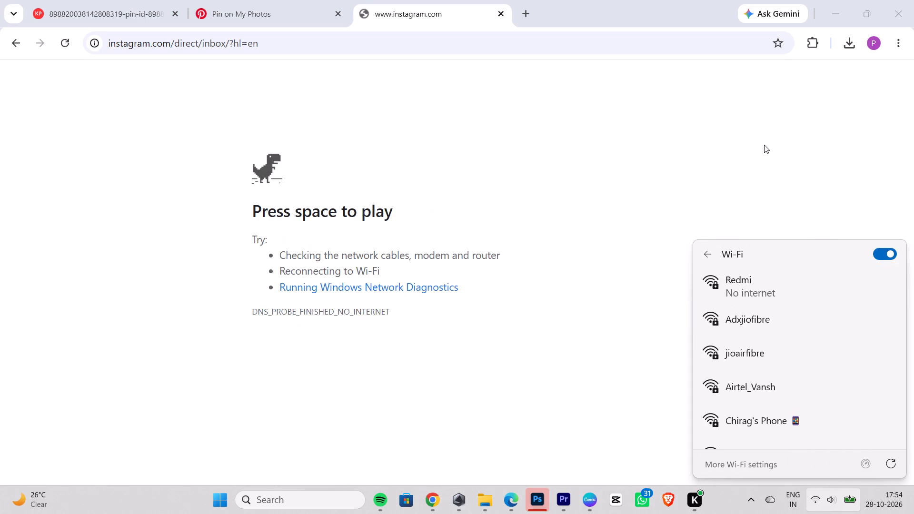
{"action": "left_click", "coordinate": [65, 49]}
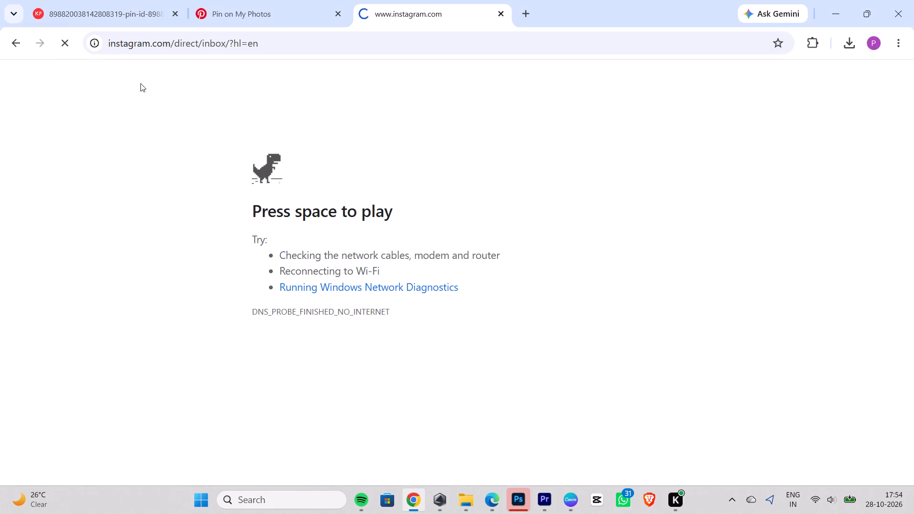